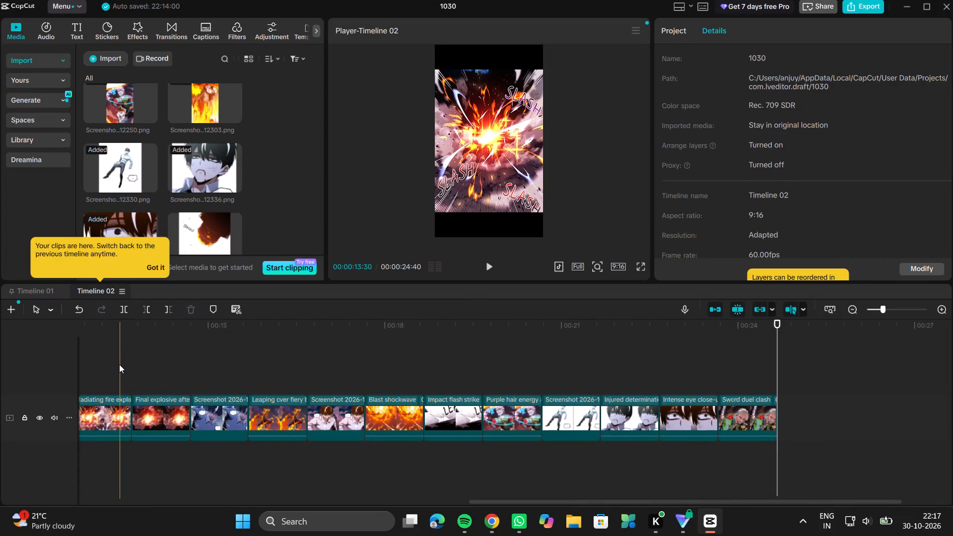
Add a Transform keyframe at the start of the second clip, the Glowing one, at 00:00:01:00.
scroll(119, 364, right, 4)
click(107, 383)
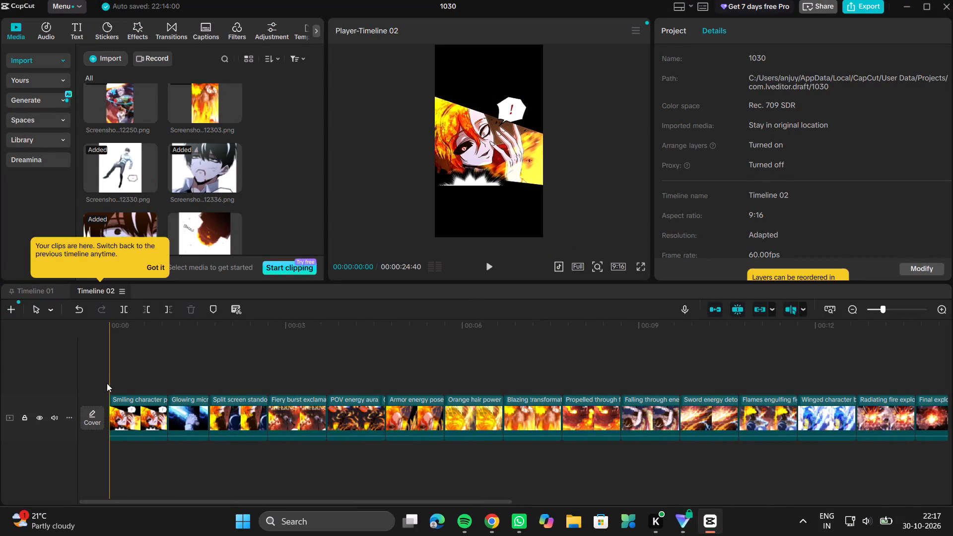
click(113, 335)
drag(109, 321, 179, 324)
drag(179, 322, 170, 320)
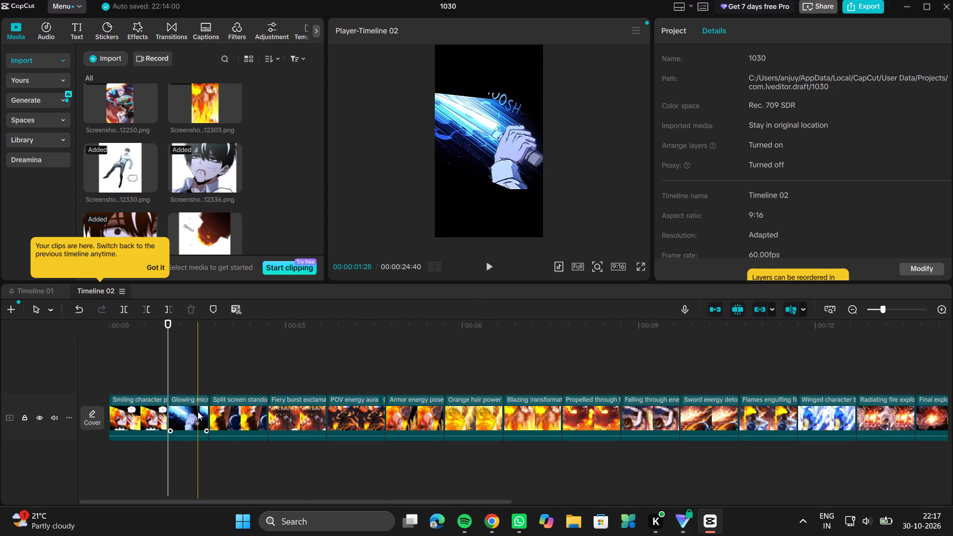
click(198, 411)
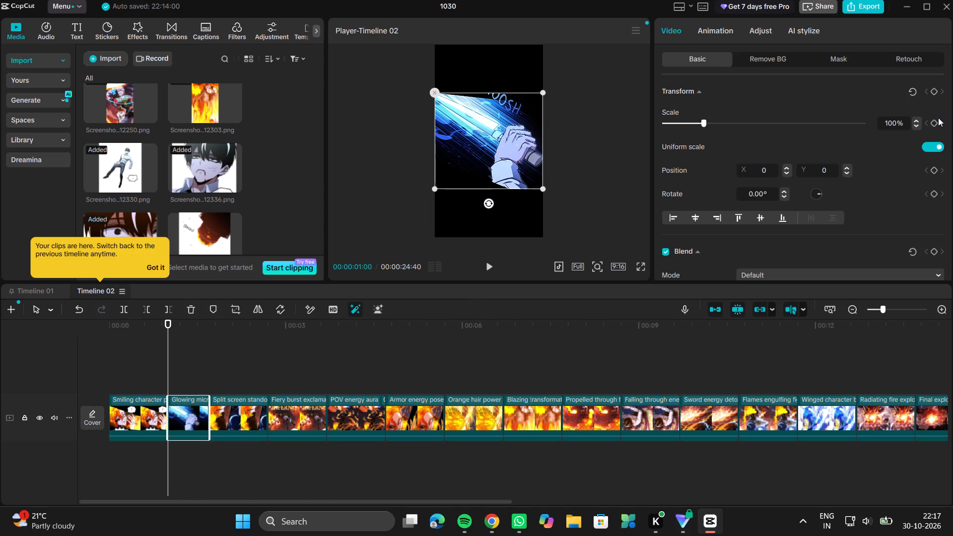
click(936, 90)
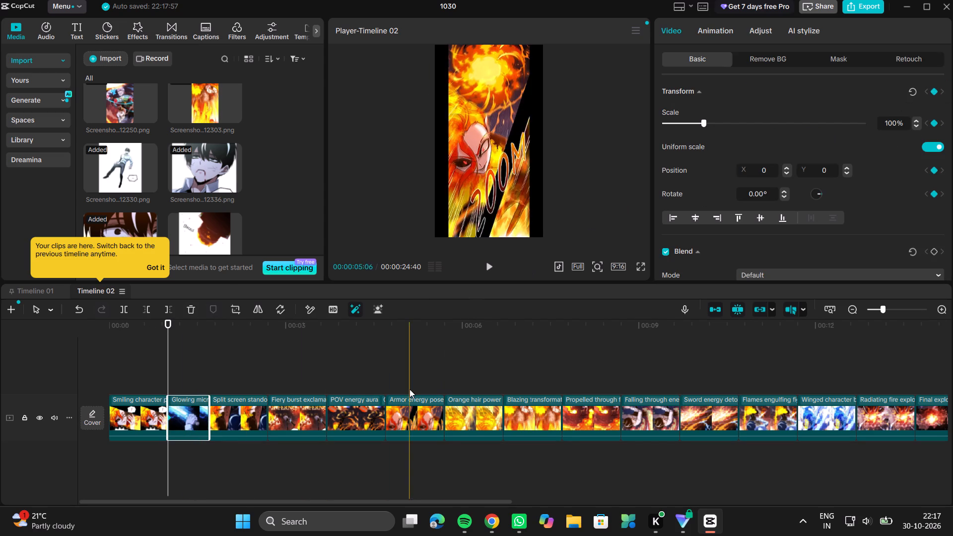
Delete the second clip, the Glowing one, from the timeline.
click(208, 423)
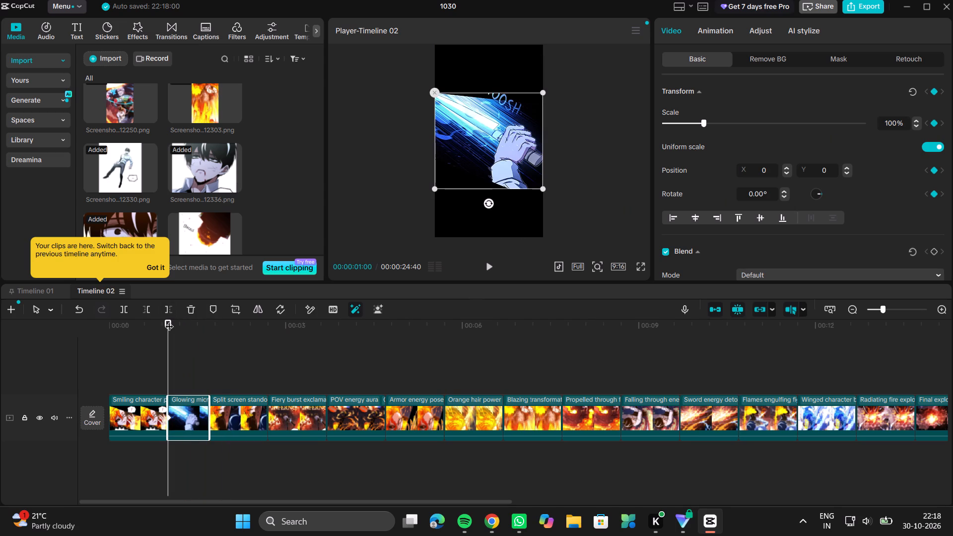
drag(169, 320, 210, 337)
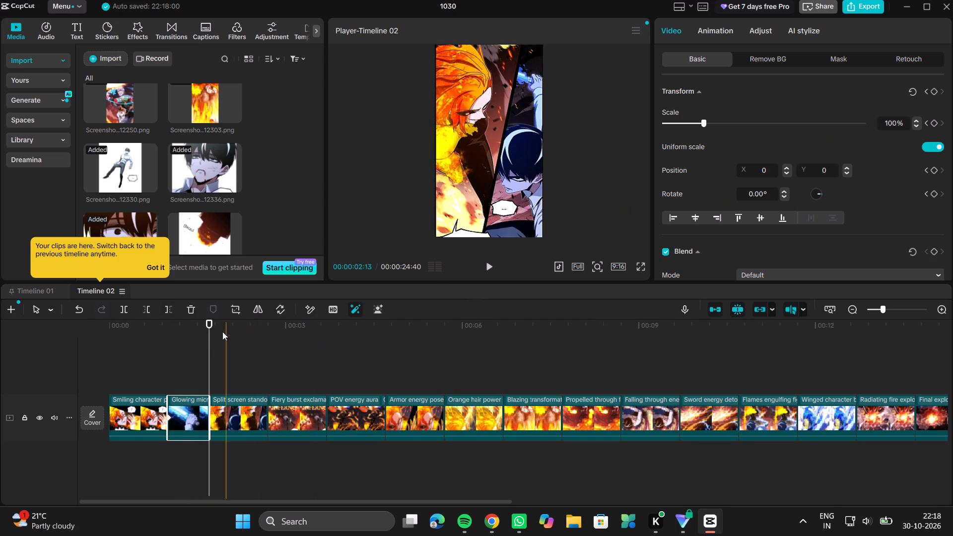
drag(211, 324, 208, 323)
drag(208, 323, 205, 323)
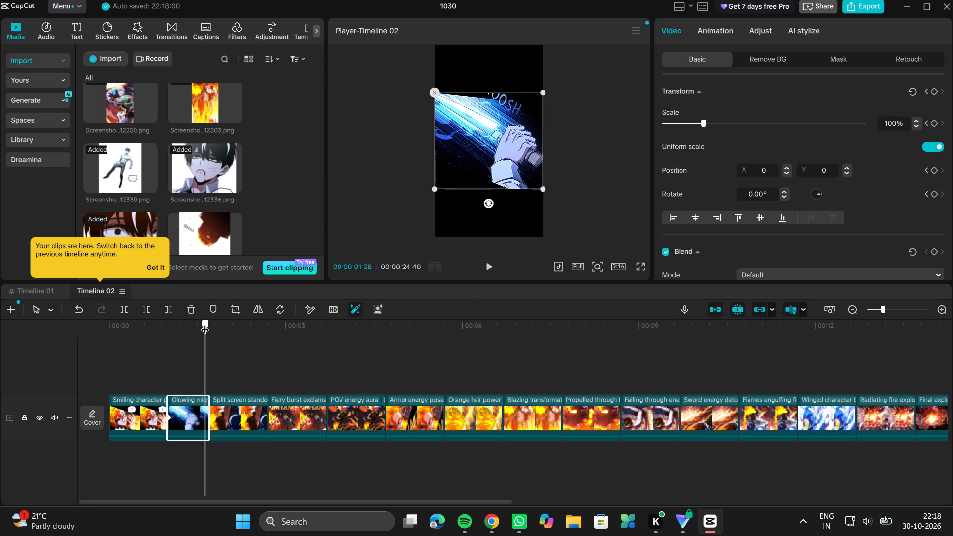
drag(205, 323, 204, 323)
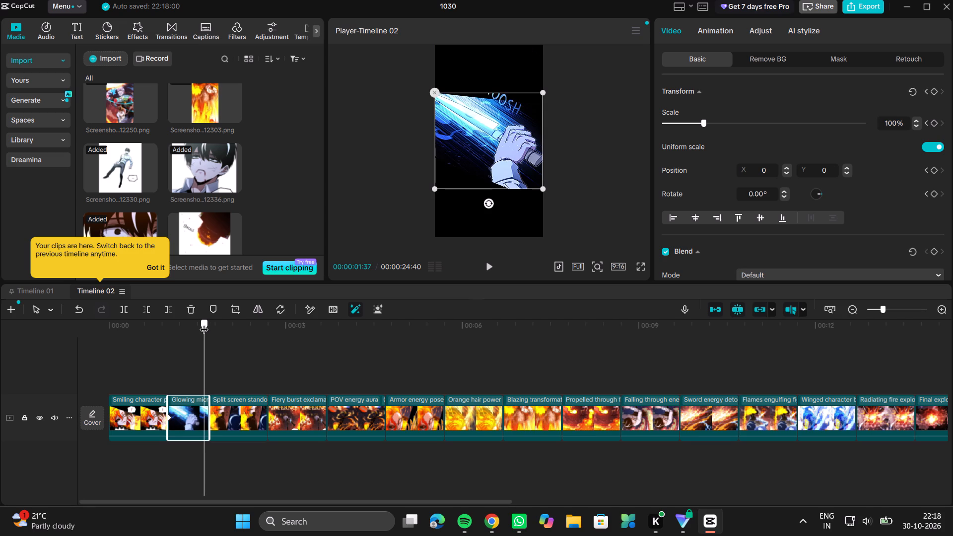
drag(204, 323, 205, 323)
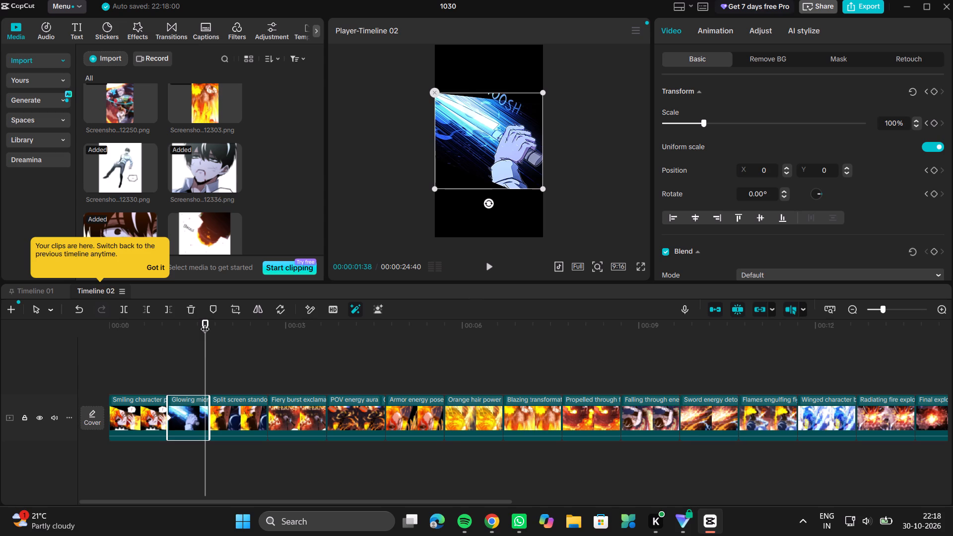
key(BackSpace)
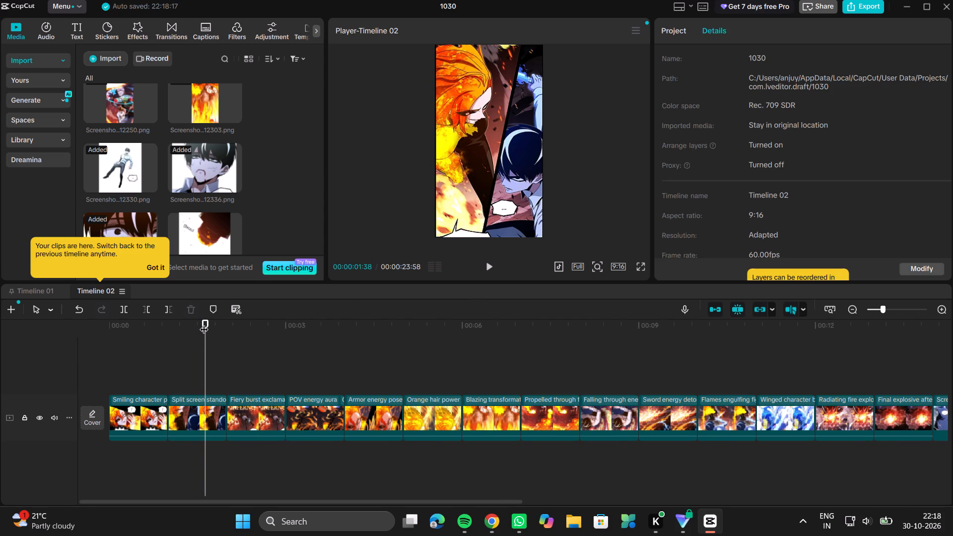
Delete the opening Smiling character clip from the timeline.
drag(207, 320, 166, 322)
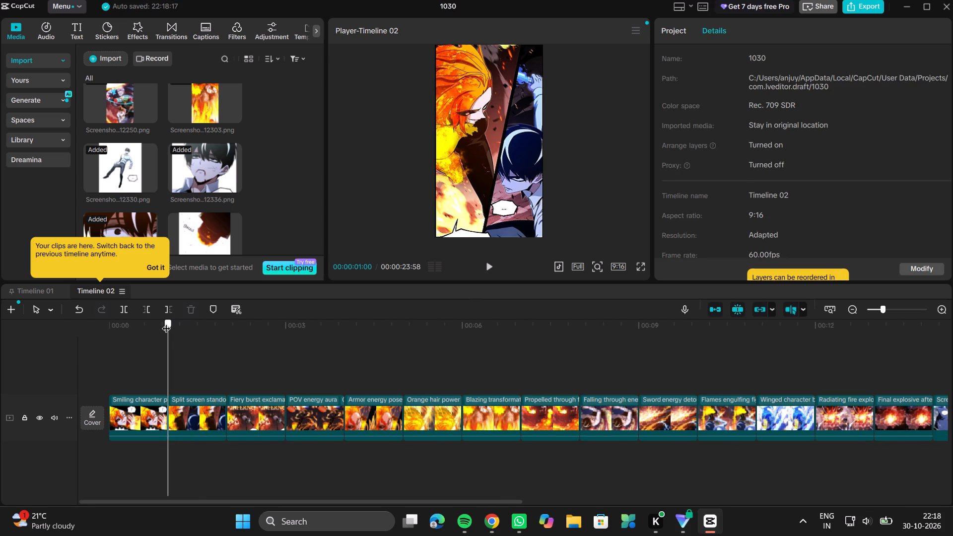
click(138, 416)
key(BackSpace)
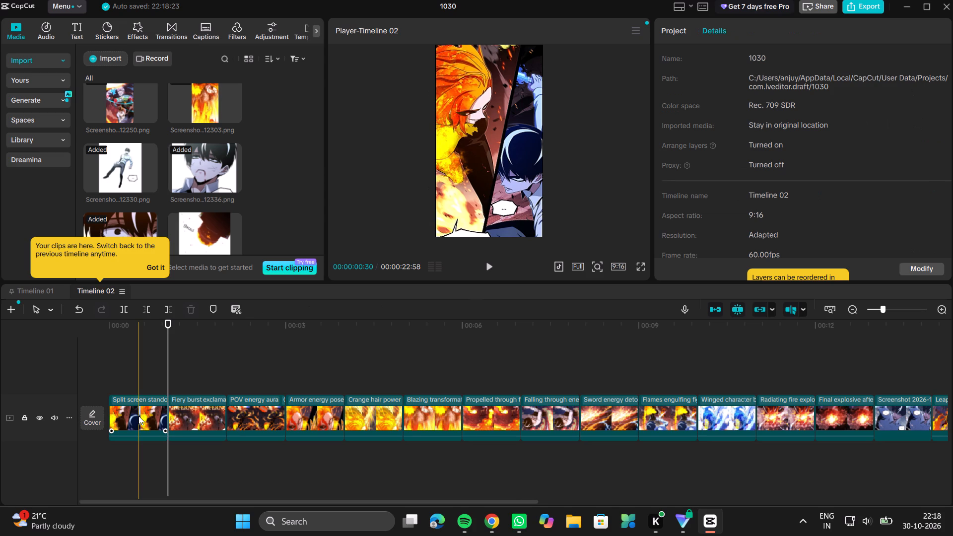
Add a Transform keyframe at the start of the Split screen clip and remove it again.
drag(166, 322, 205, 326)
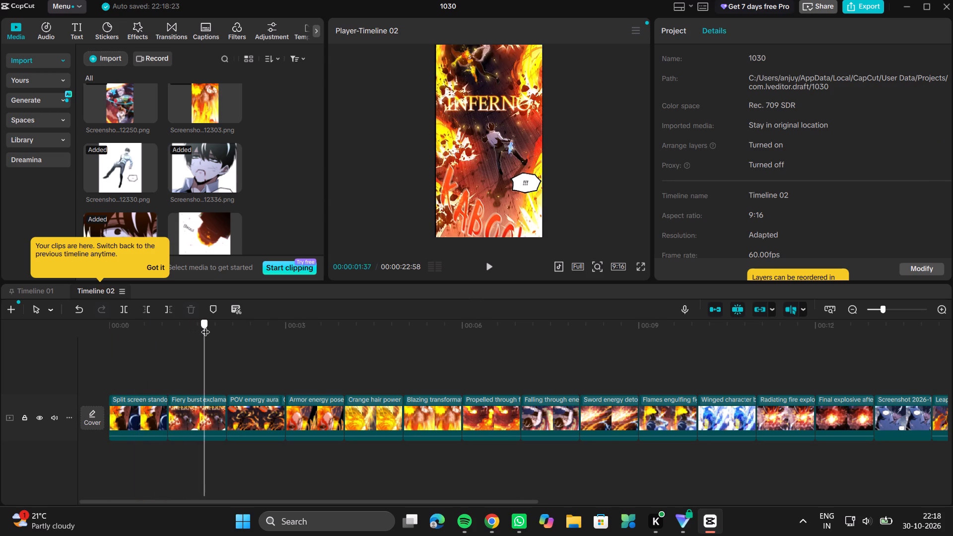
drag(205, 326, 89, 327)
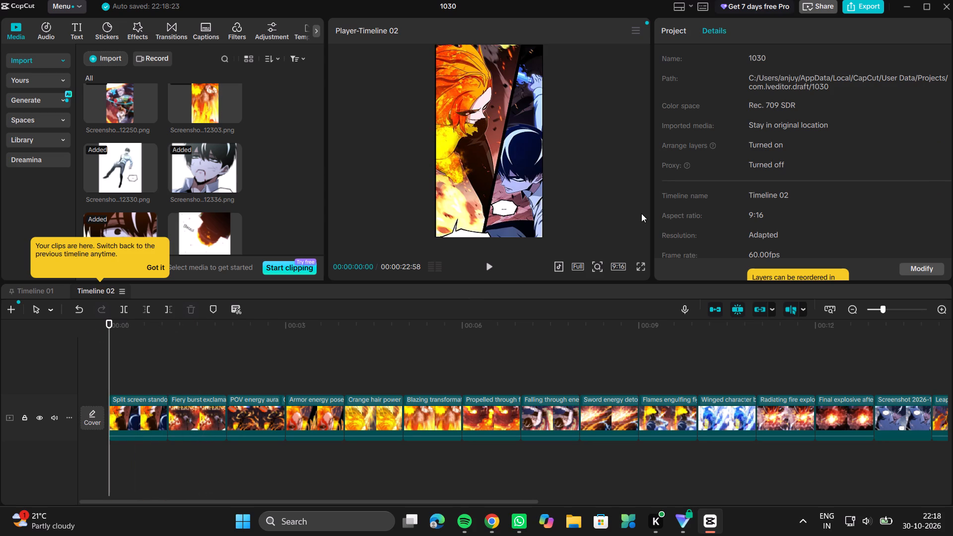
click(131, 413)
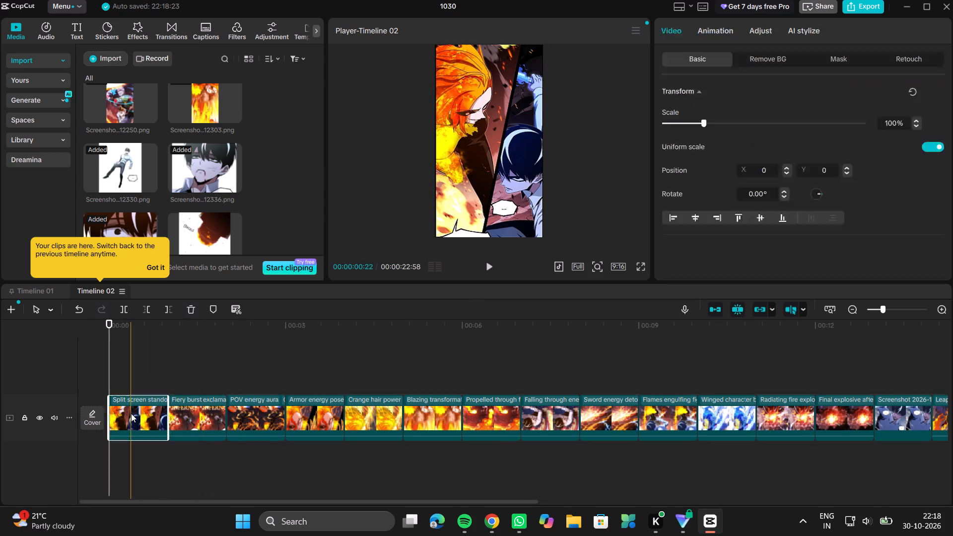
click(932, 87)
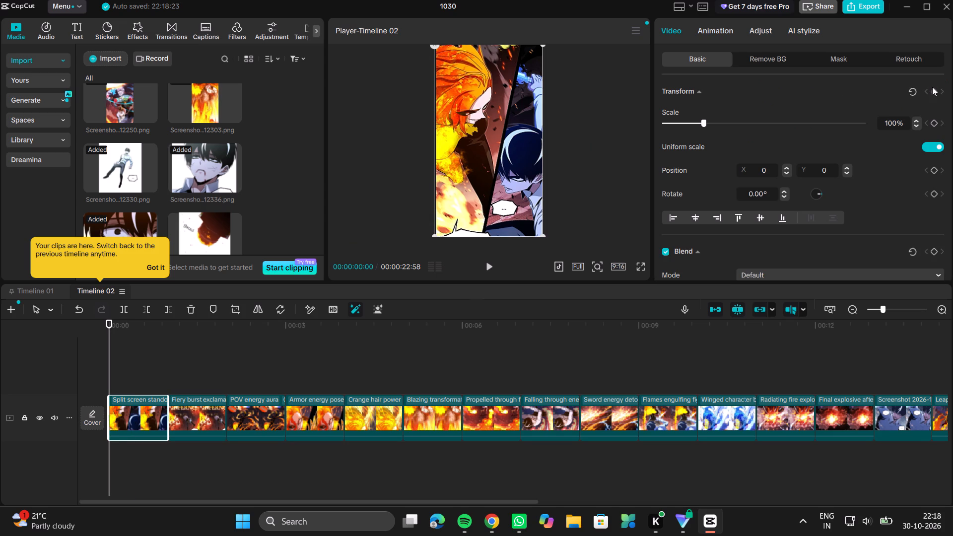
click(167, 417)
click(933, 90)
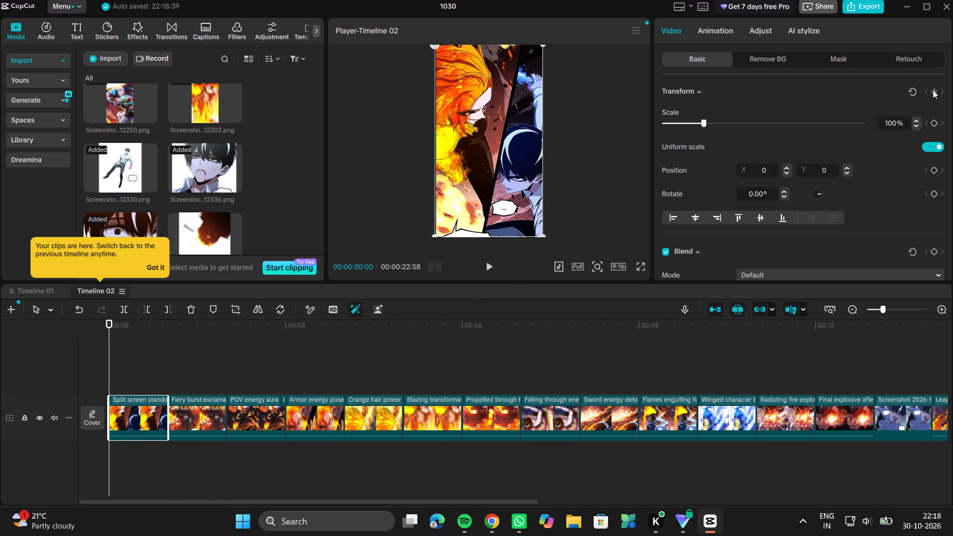
Add a Transform keyframe at the end of the Split screen clip, at 00:00:01:00.
click(109, 319)
click(110, 319)
drag(110, 319, 171, 329)
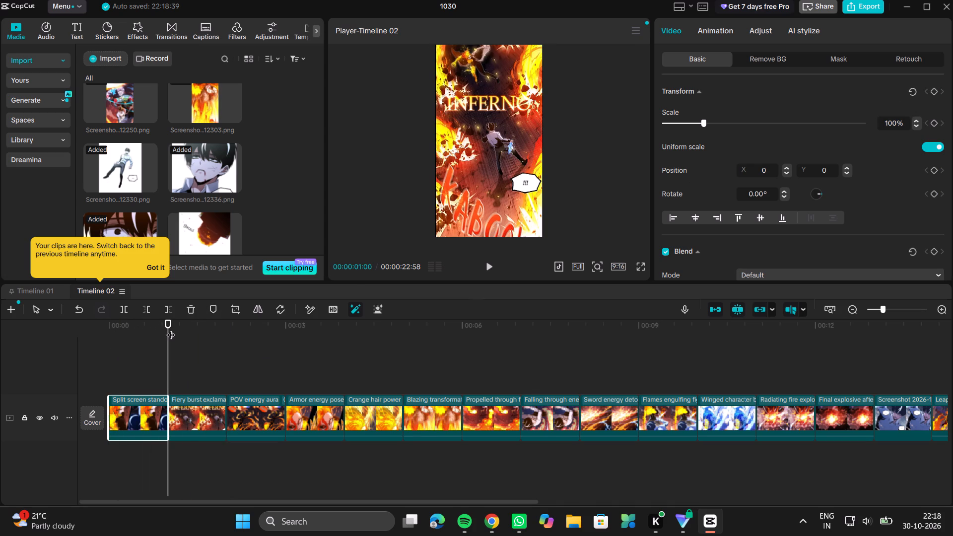
click(936, 88)
Add a Transform keyframe at the end of the Fiery burst clip, at 00:00:02:00.
click(228, 367)
click(197, 415)
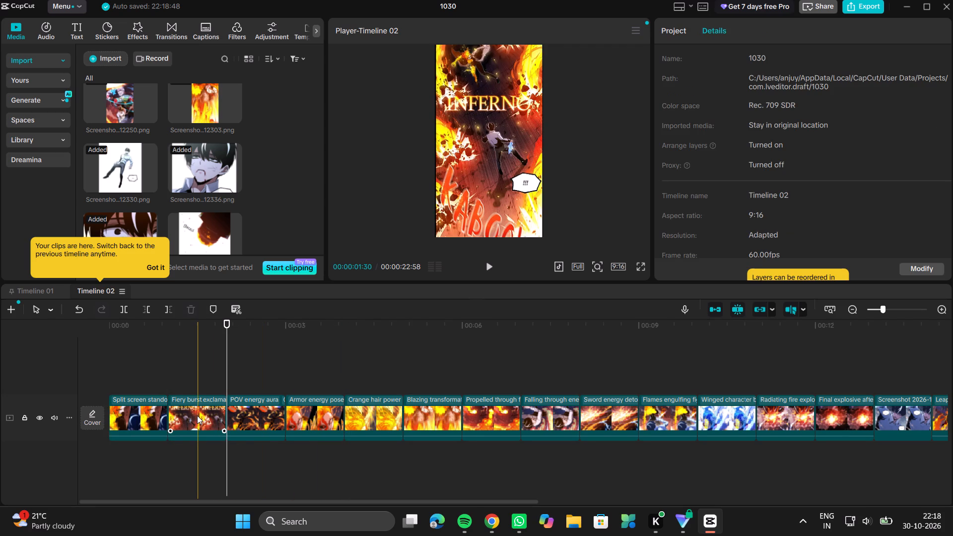
click(938, 88)
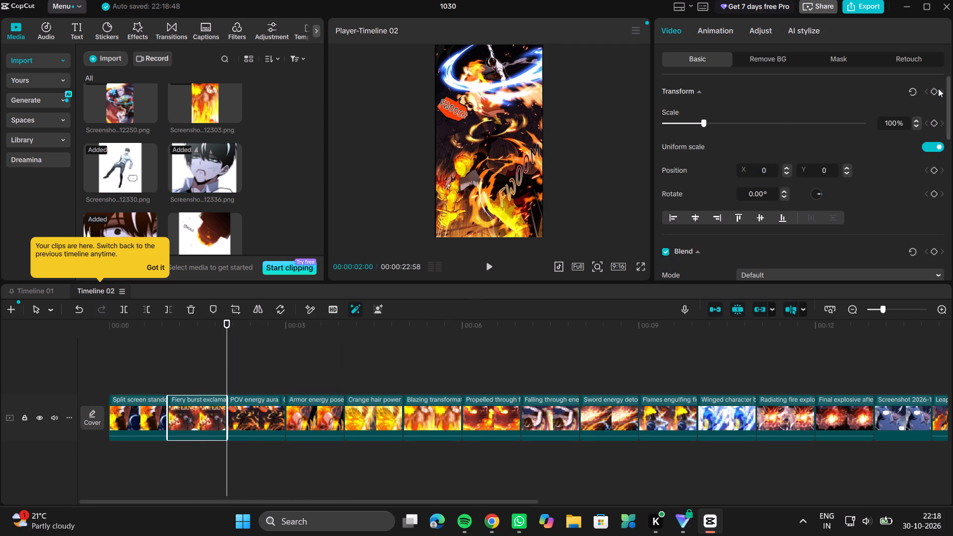
click(932, 91)
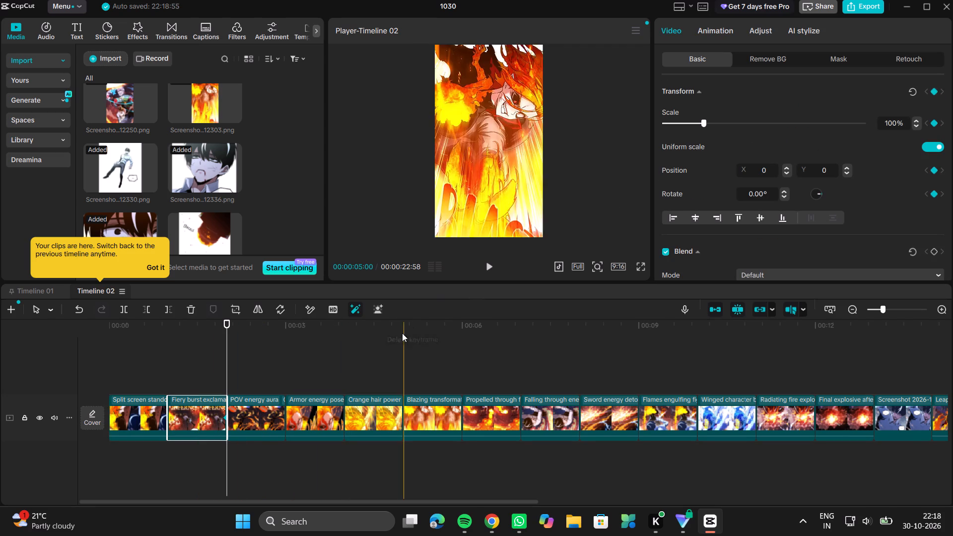
Add a Transform keyframe at the end of the POV energy aura clip, at 00:00:03:00.
click(284, 410)
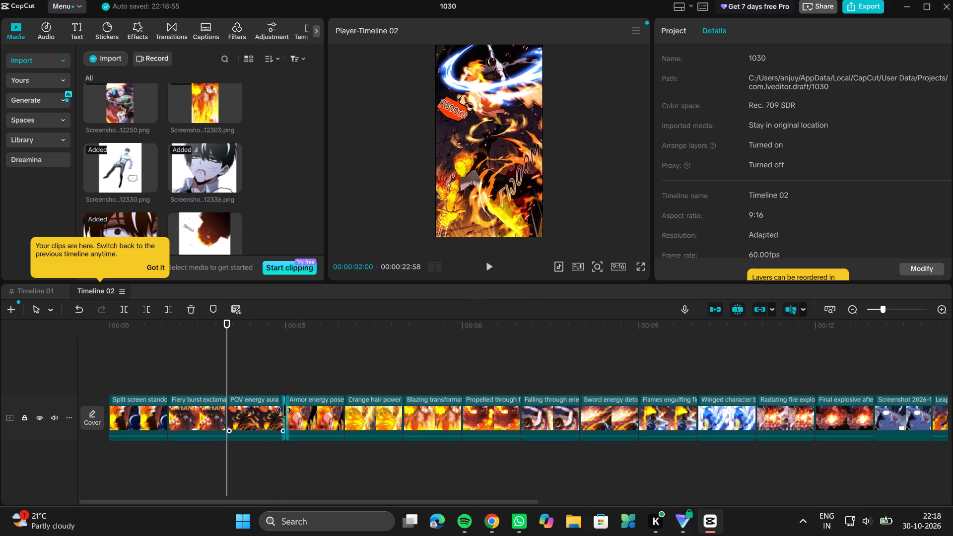
click(280, 368)
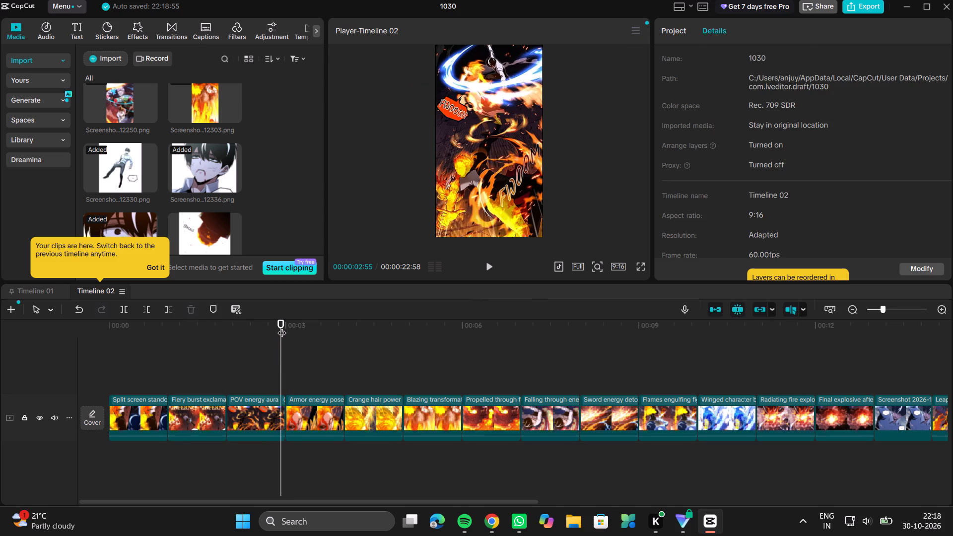
drag(282, 323, 287, 324)
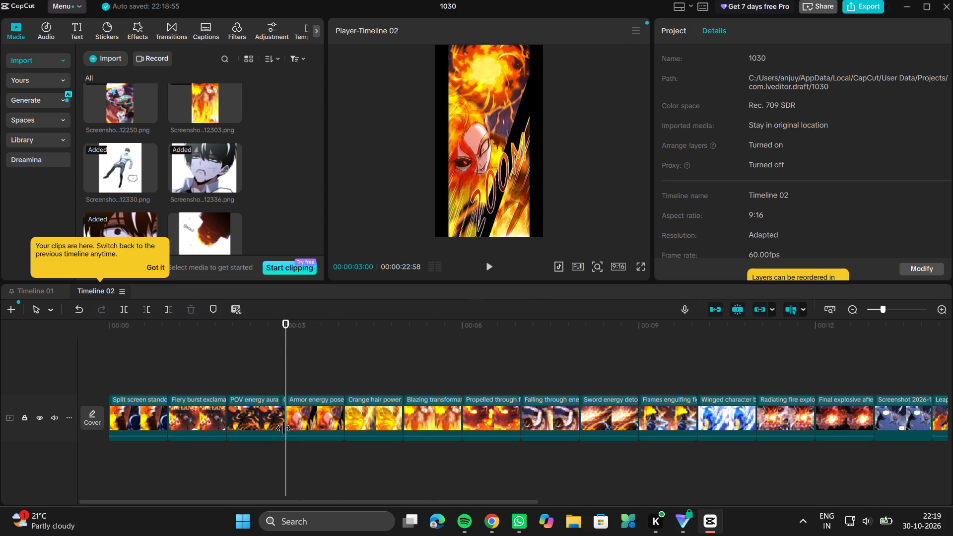
click(256, 428)
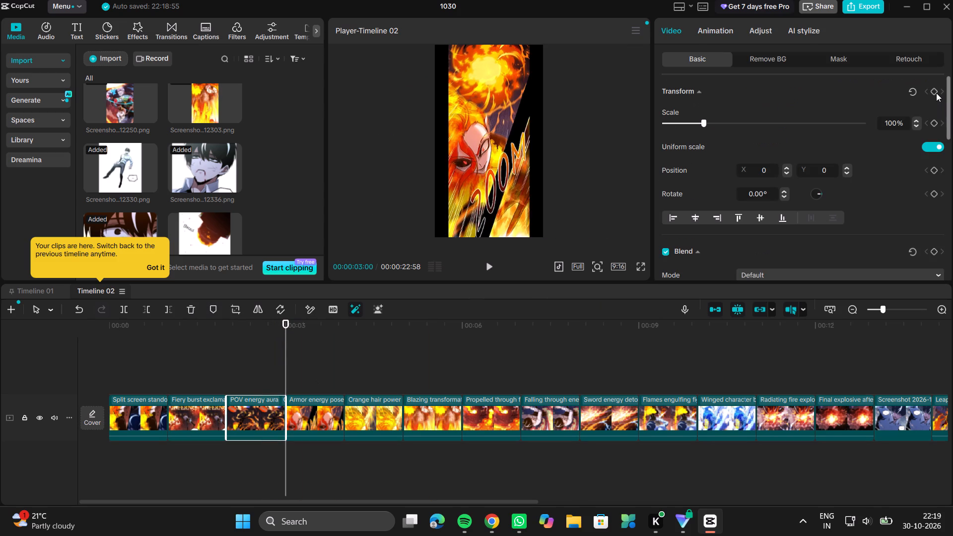
click(936, 92)
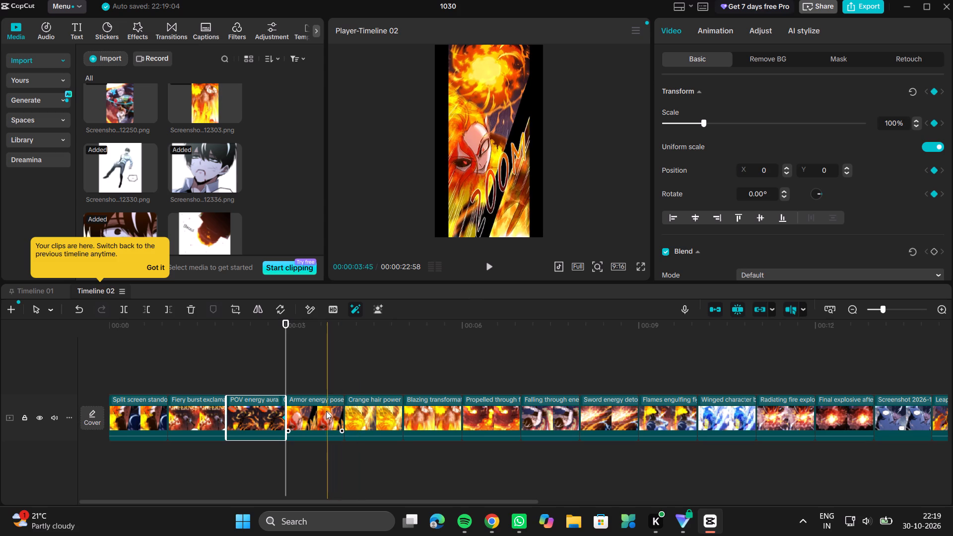
Add a Transform keyframe at the end of the Armor energy pose clip, at 00:00:04:00.
click(326, 411)
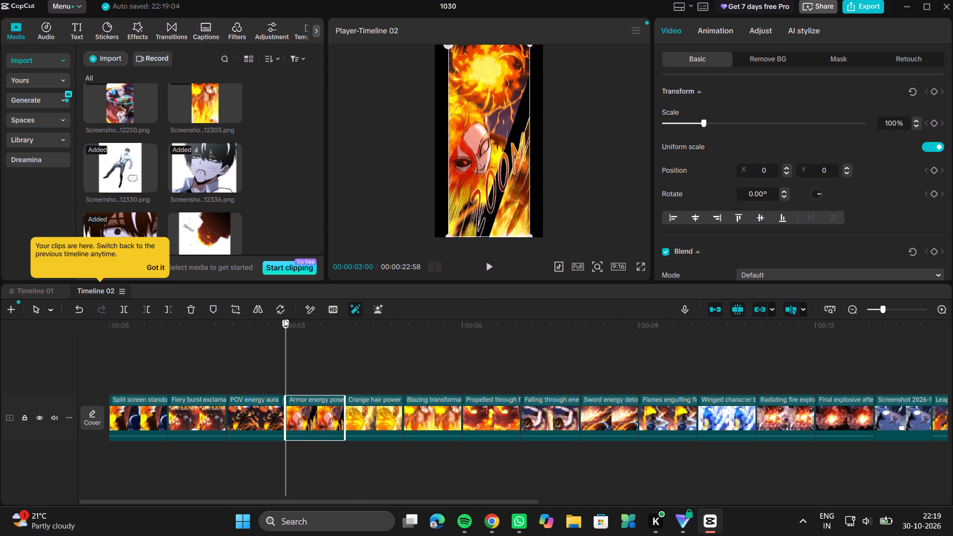
drag(284, 319, 342, 342)
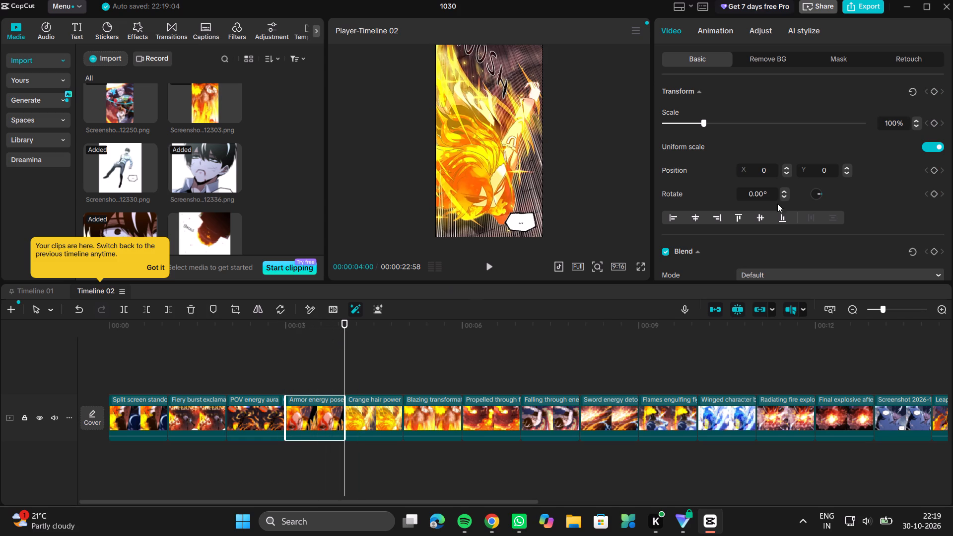
click(934, 93)
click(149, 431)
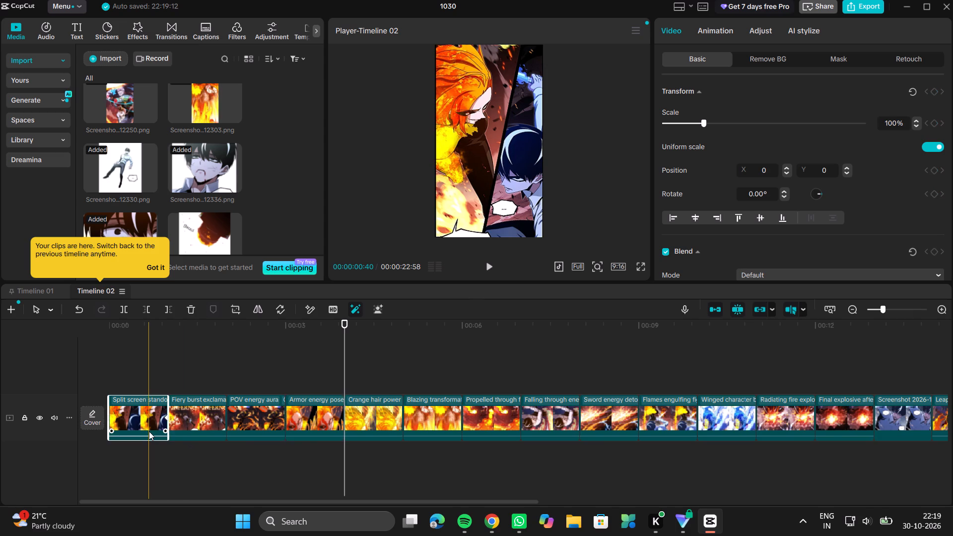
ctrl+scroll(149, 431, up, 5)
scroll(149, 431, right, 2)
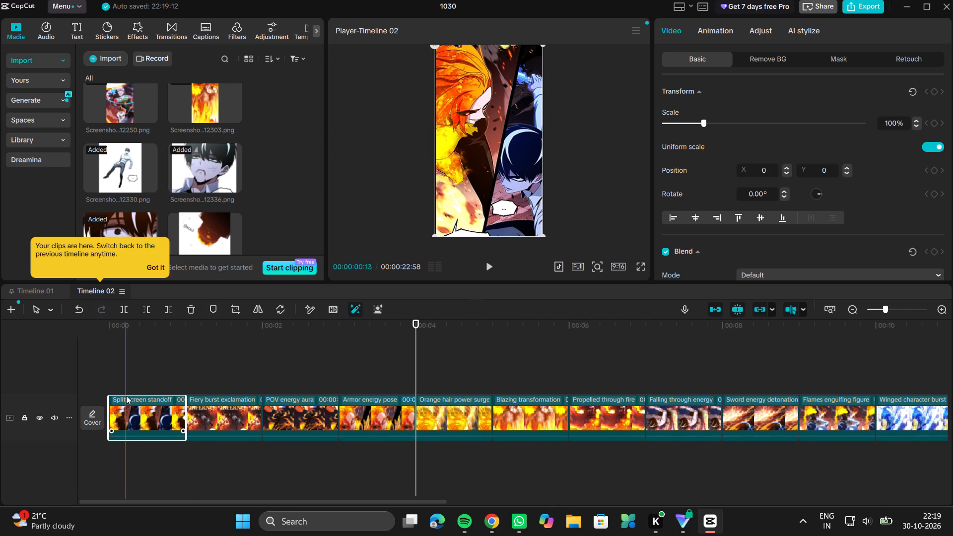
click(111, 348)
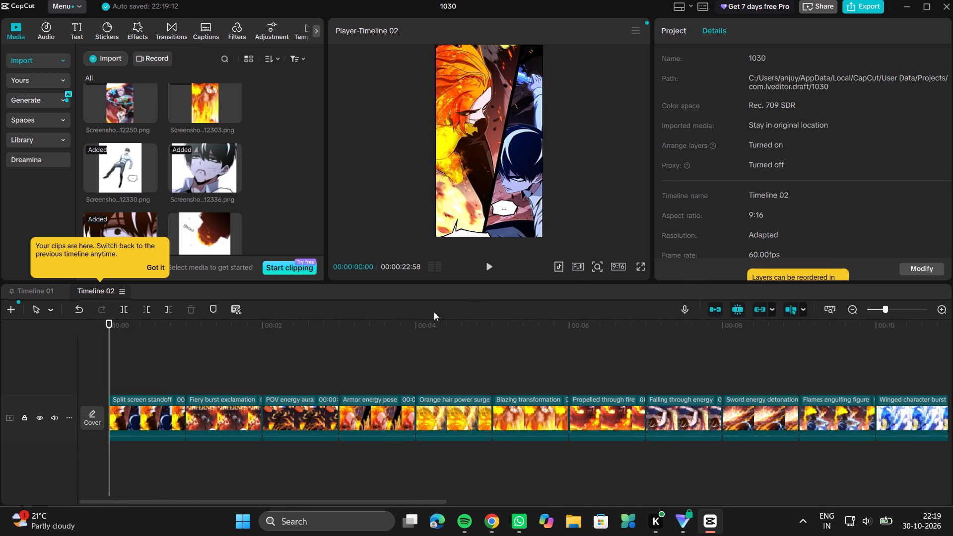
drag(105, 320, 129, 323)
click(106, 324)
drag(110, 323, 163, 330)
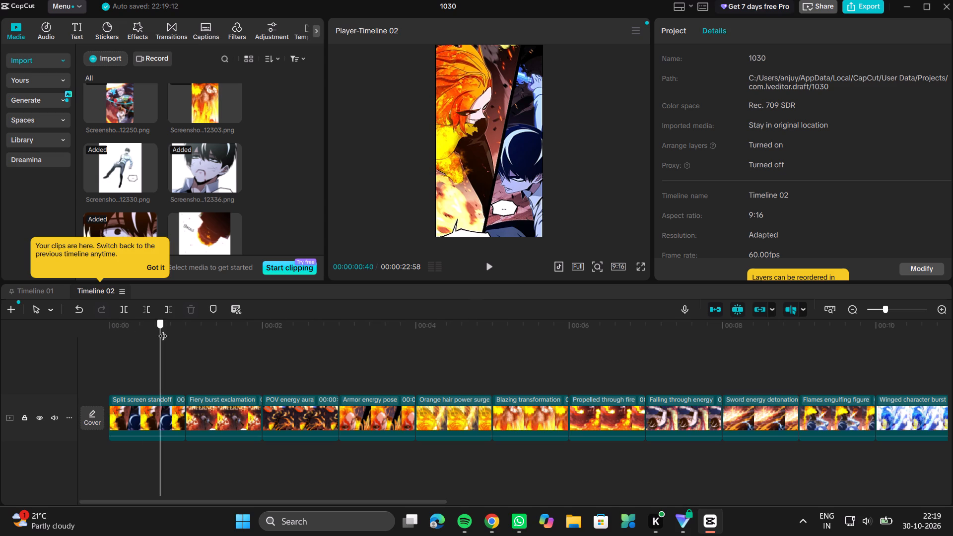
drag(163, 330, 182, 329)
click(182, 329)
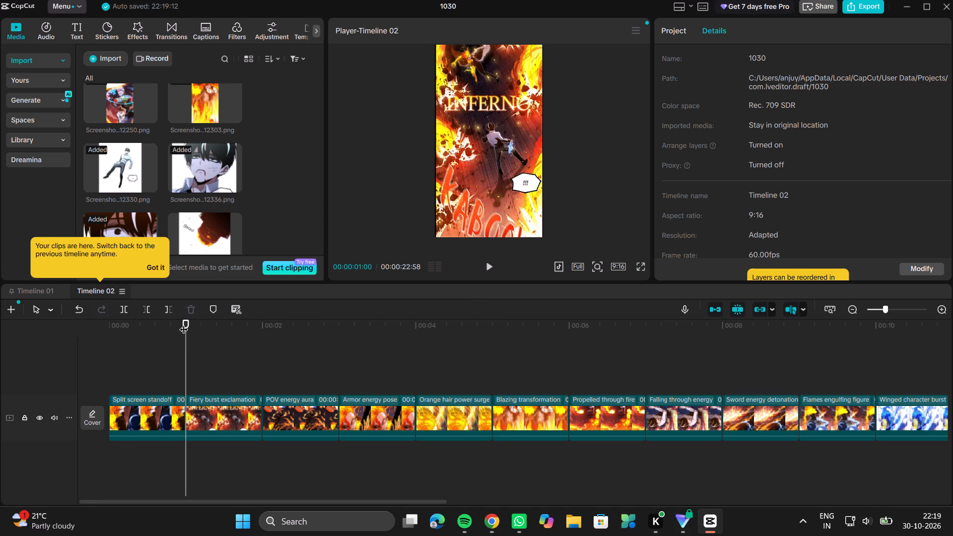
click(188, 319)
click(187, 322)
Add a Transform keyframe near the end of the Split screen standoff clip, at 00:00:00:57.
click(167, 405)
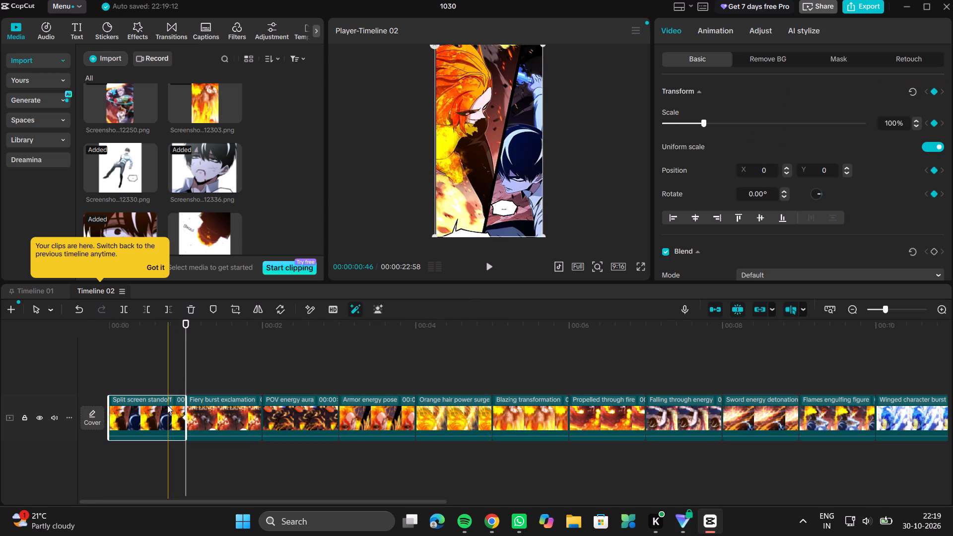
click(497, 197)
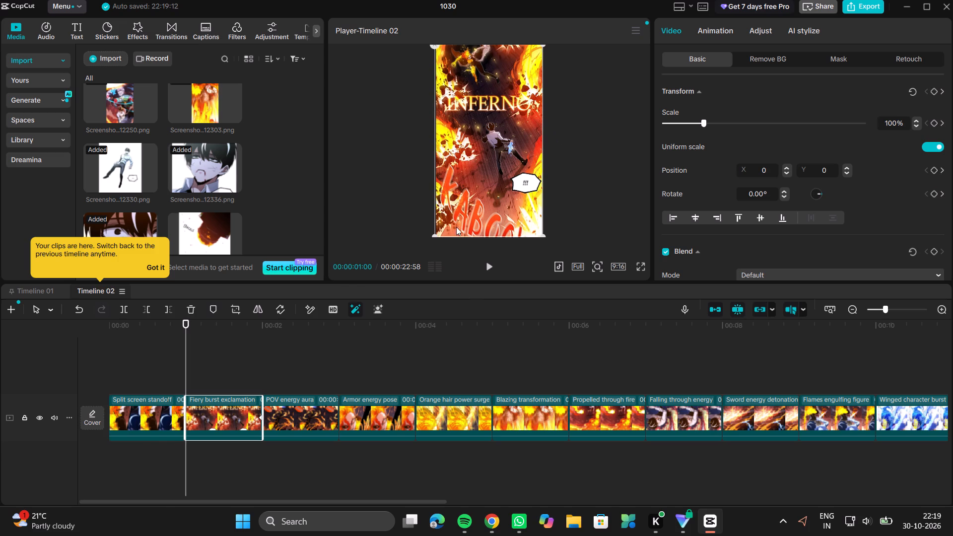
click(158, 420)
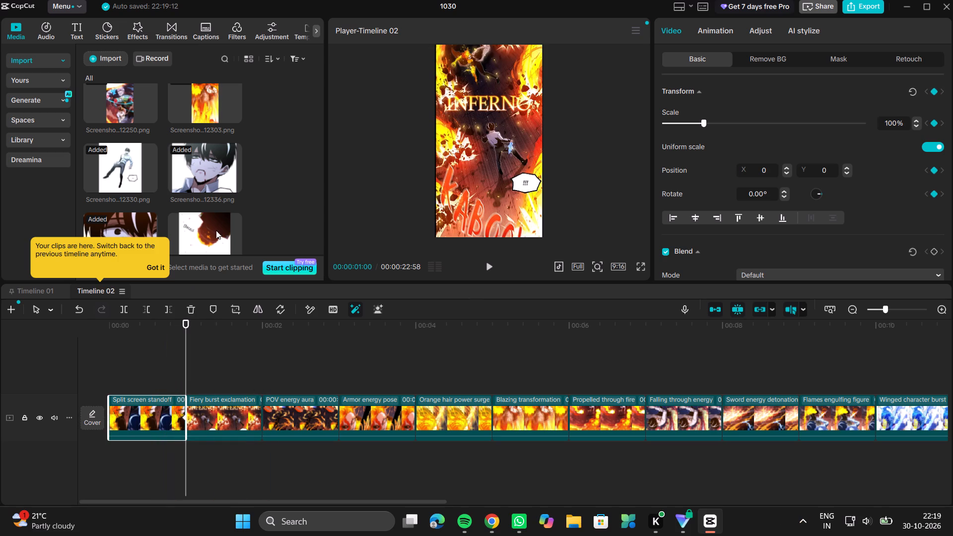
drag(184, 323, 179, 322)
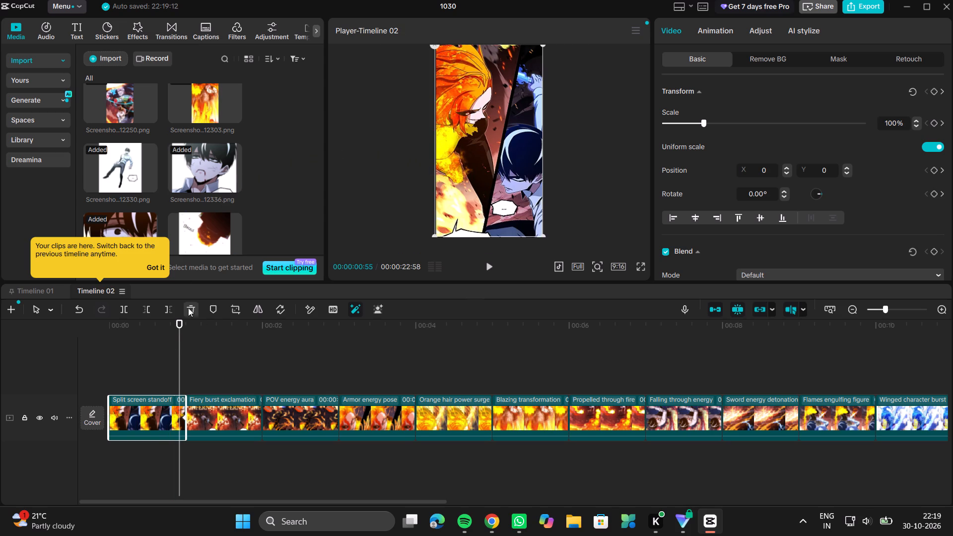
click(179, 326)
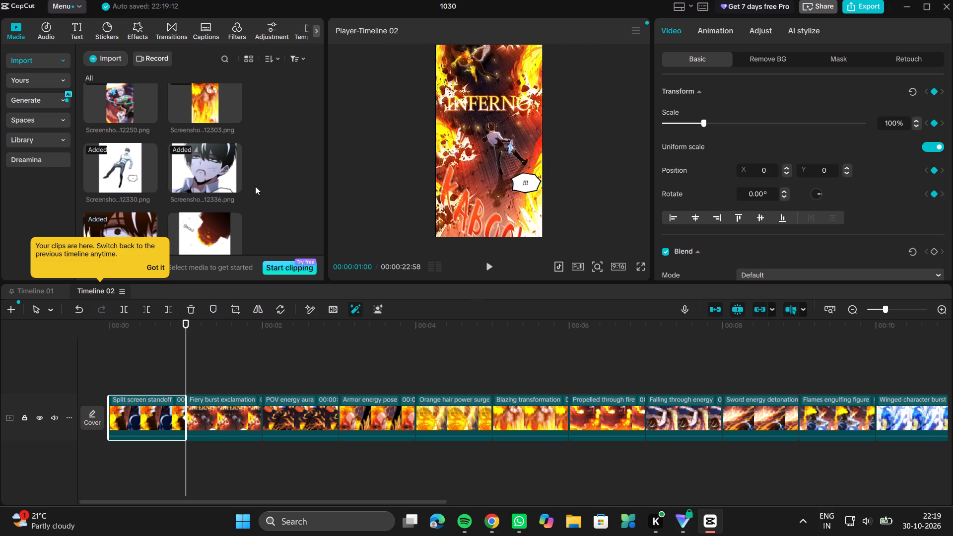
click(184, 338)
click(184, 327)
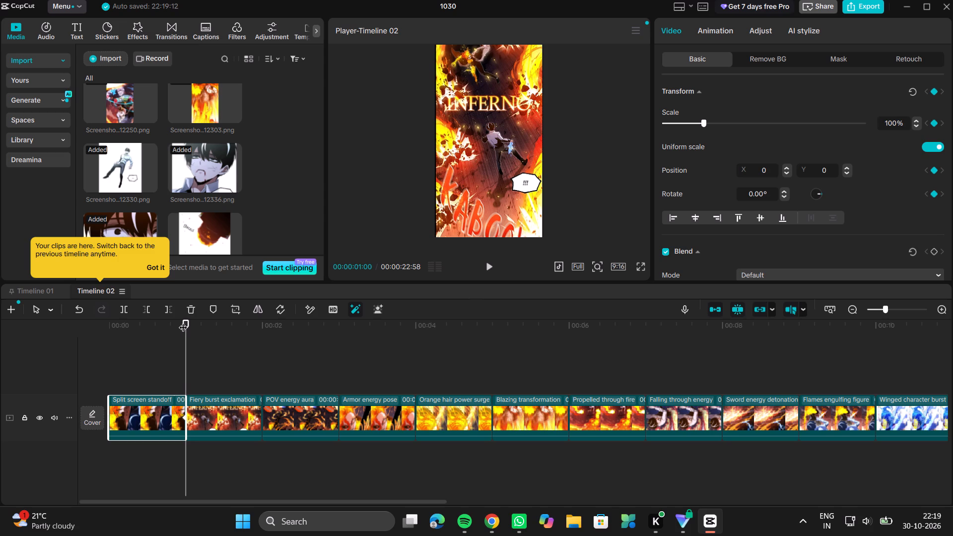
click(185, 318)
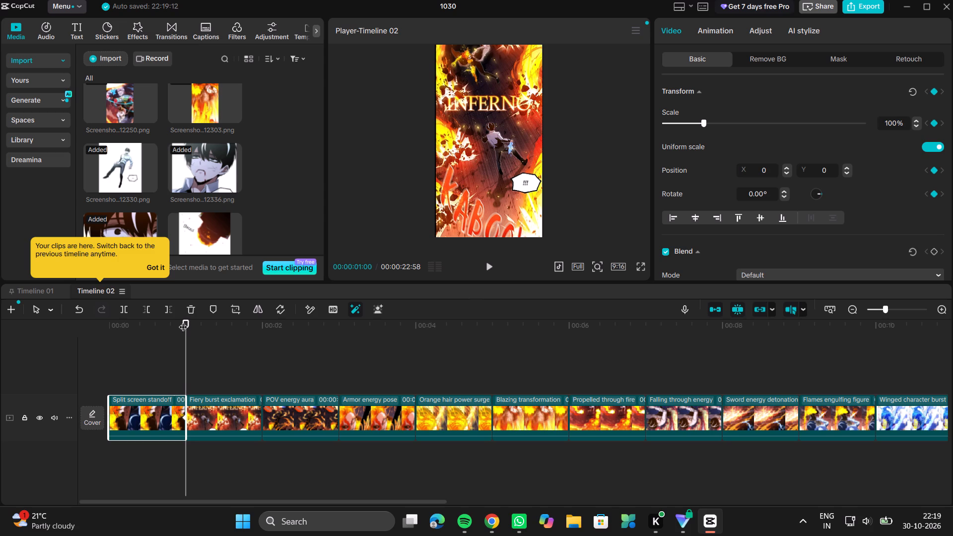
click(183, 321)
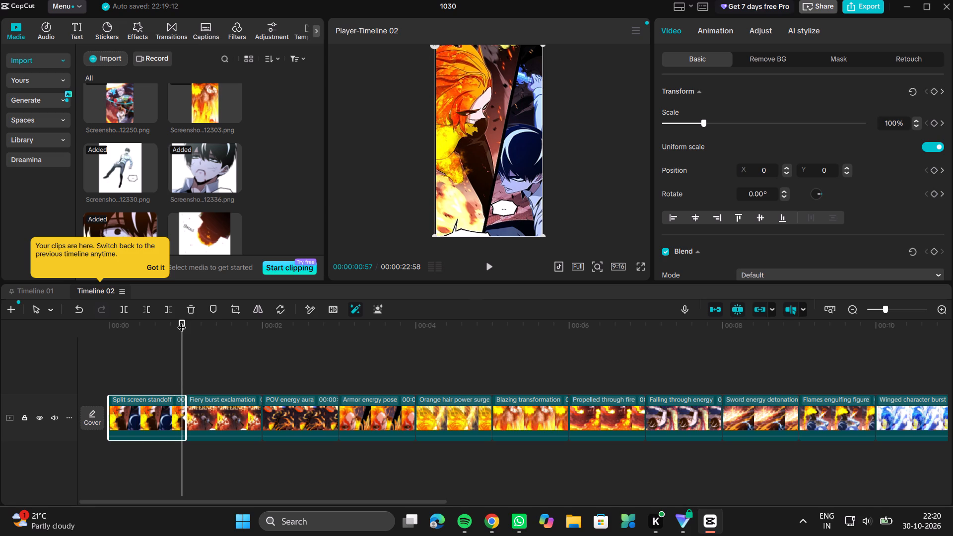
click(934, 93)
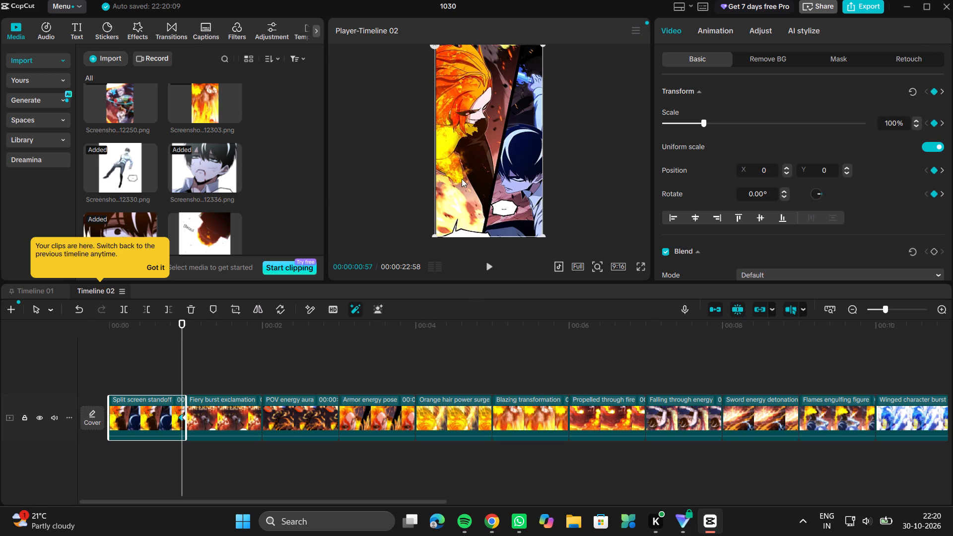
Scale the Split screen standoff clip down to 77% at 00:00:00:57 and play the timeline from the start.
click(462, 179)
ctrl+scroll(519, 218, down, 4)
ctrl+scroll(506, 140, up, 2)
drag(545, 236, 503, 217)
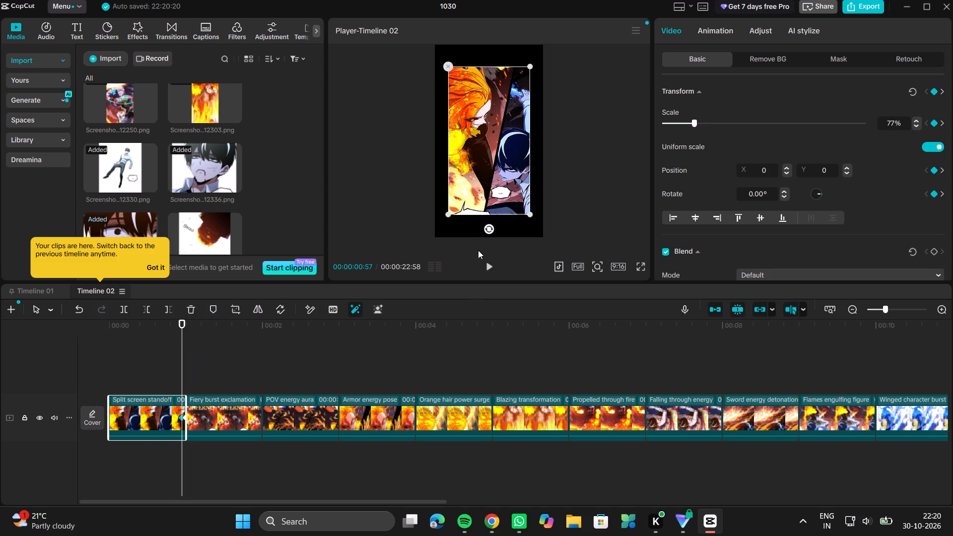
click(98, 338)
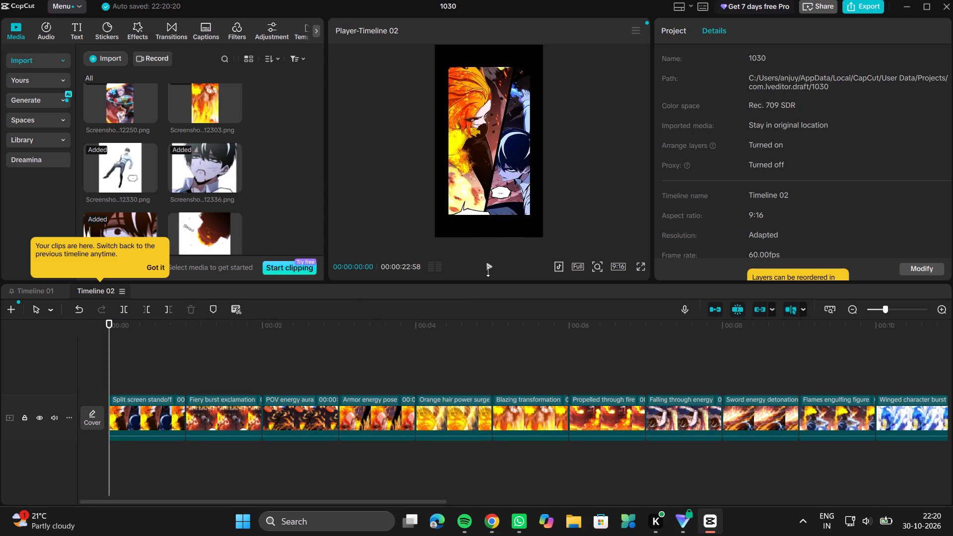
click(488, 271)
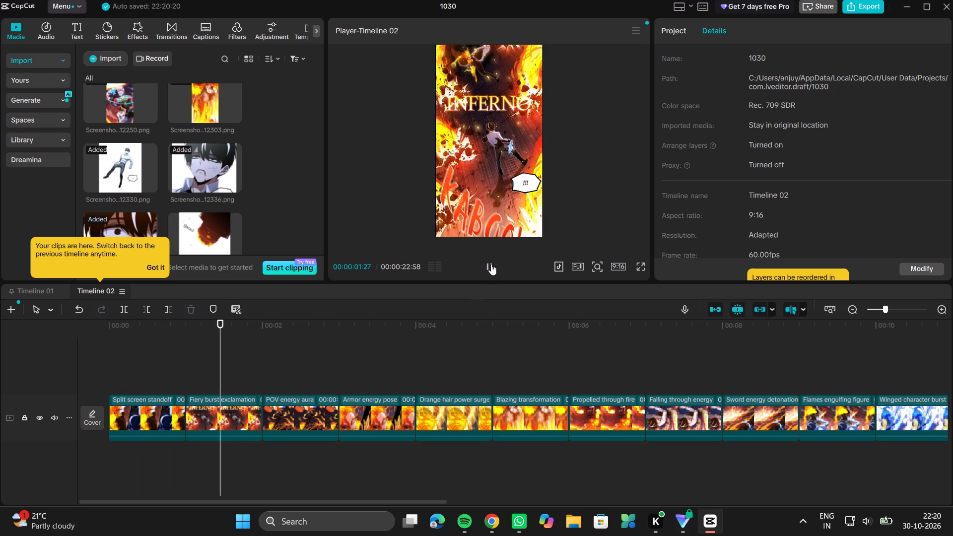
click(491, 264)
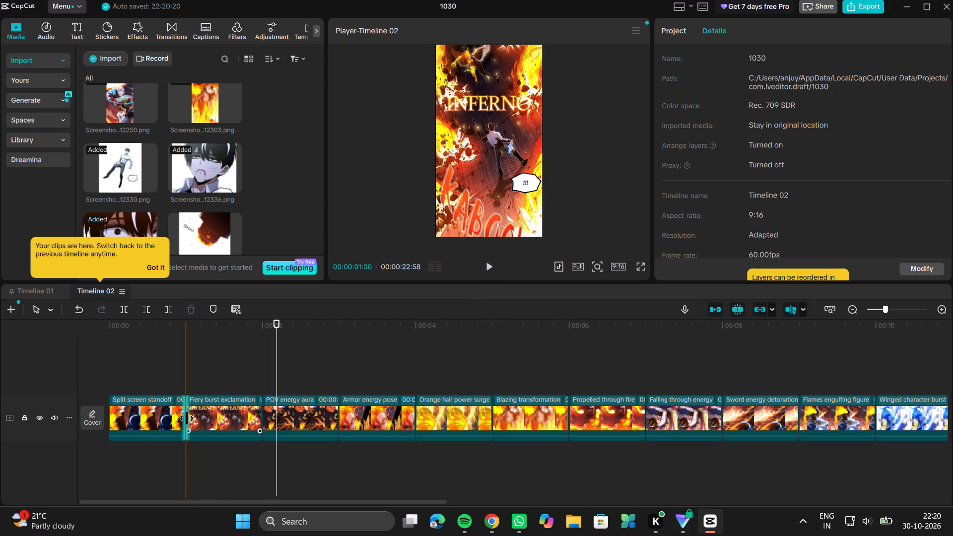
Add a Transform keyframe at the start of the Split screen standoff clip, at 00:00:00:00, and preview the playback.
click(104, 387)
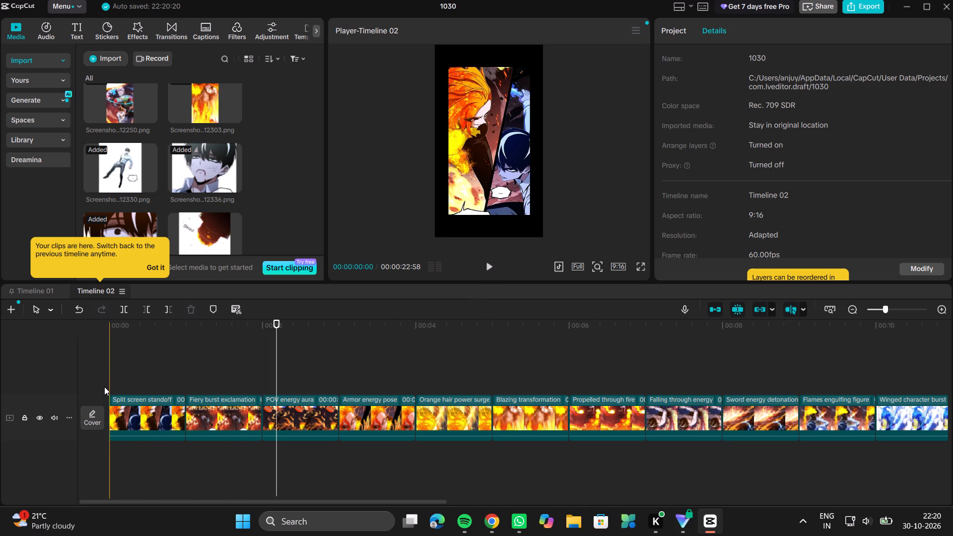
click(112, 374)
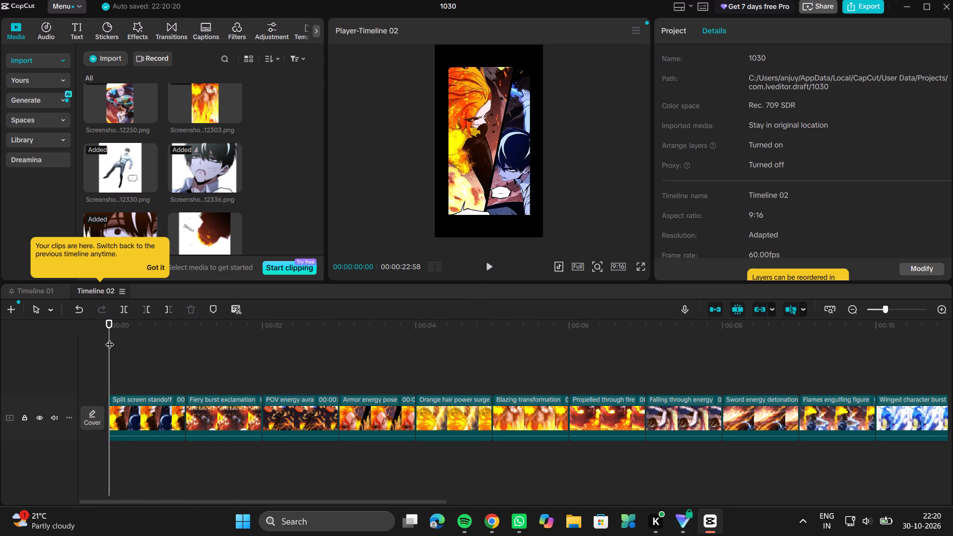
click(110, 338)
click(133, 412)
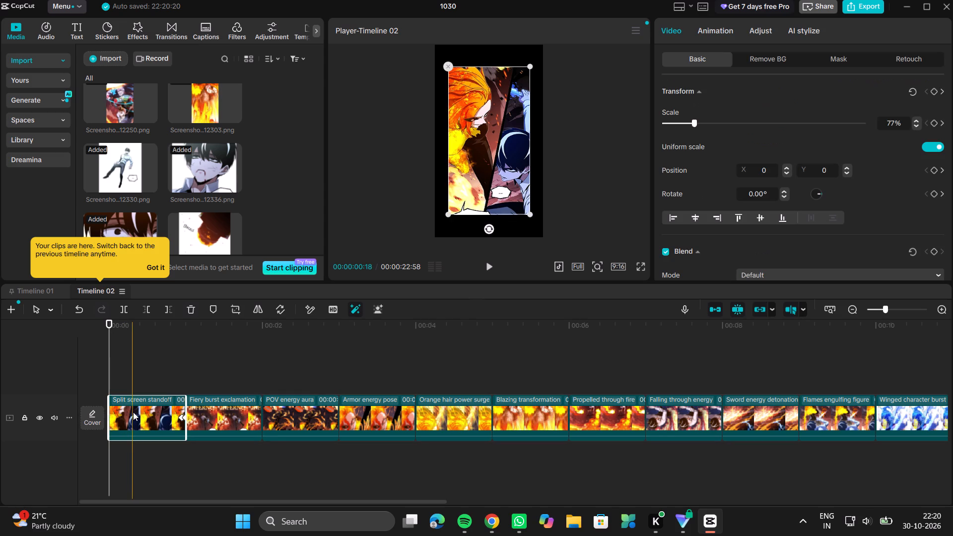
click(937, 92)
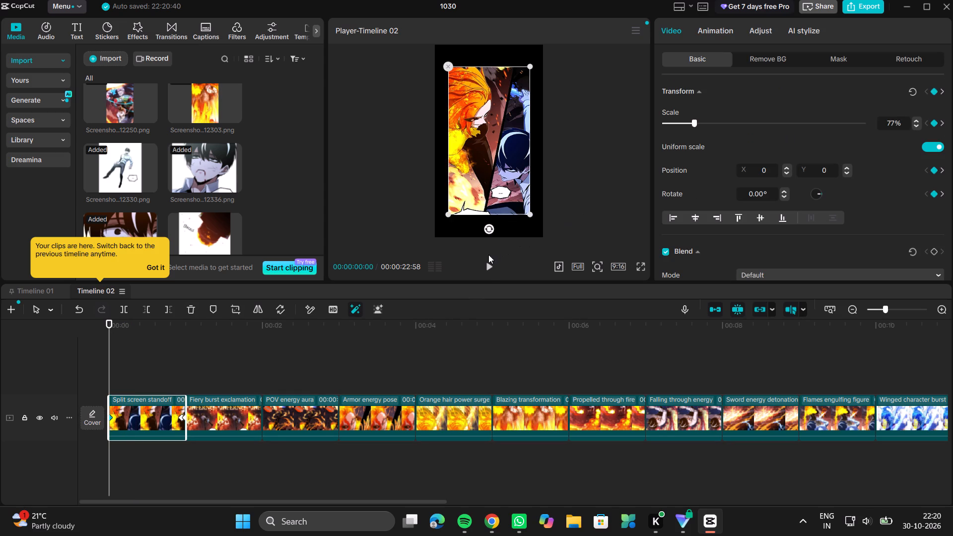
click(489, 267)
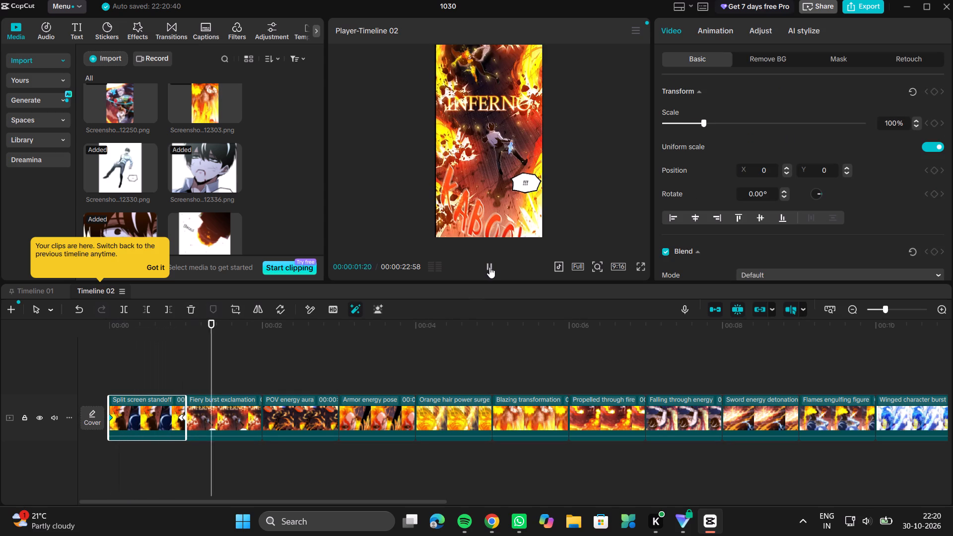
click(489, 267)
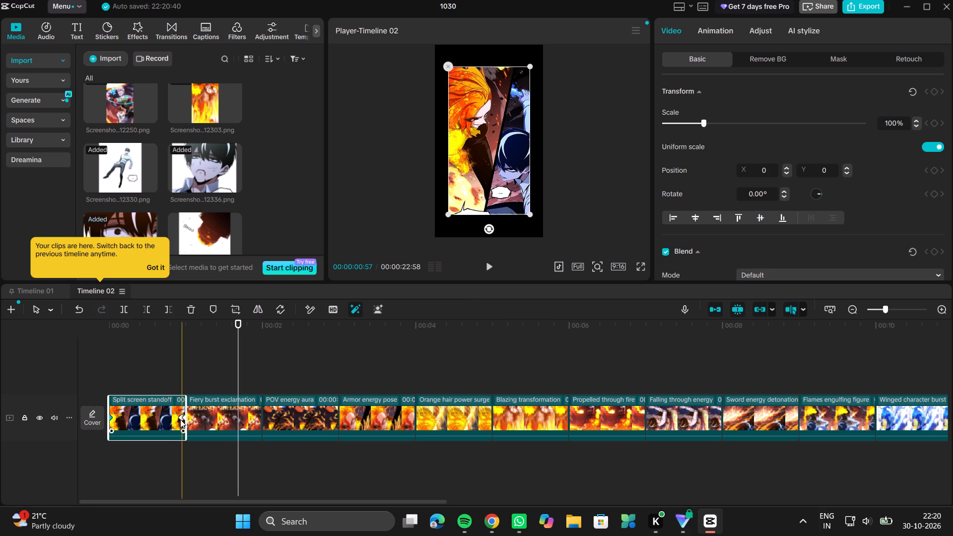
Delete the Split screen standoff clip's keyframes at 00:00:01:00 and 00:00:00:57.
click(180, 419)
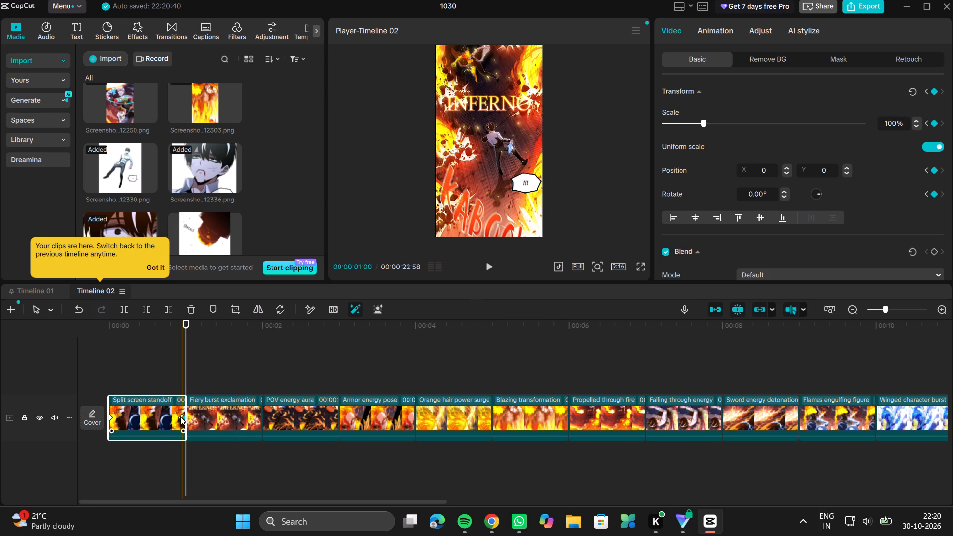
right_click(185, 417)
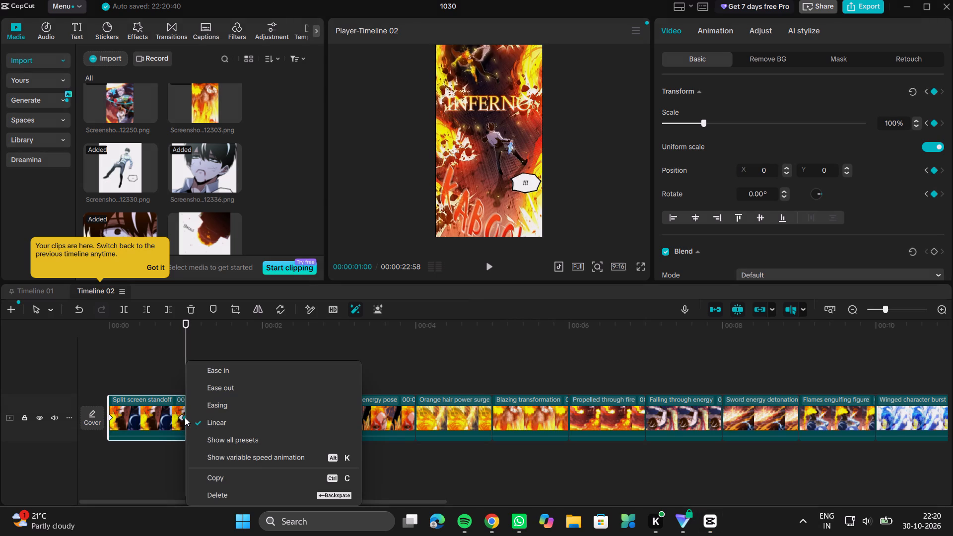
click(261, 504)
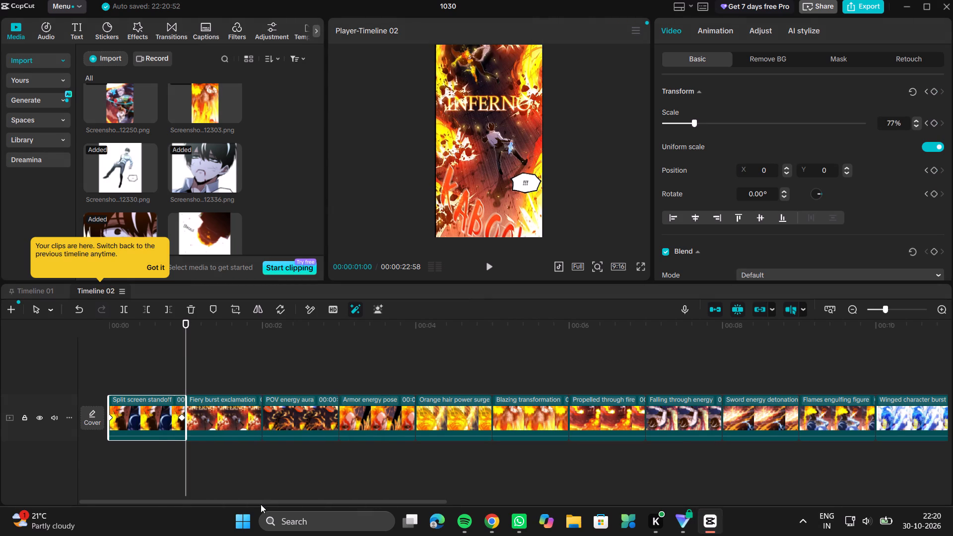
click(183, 418)
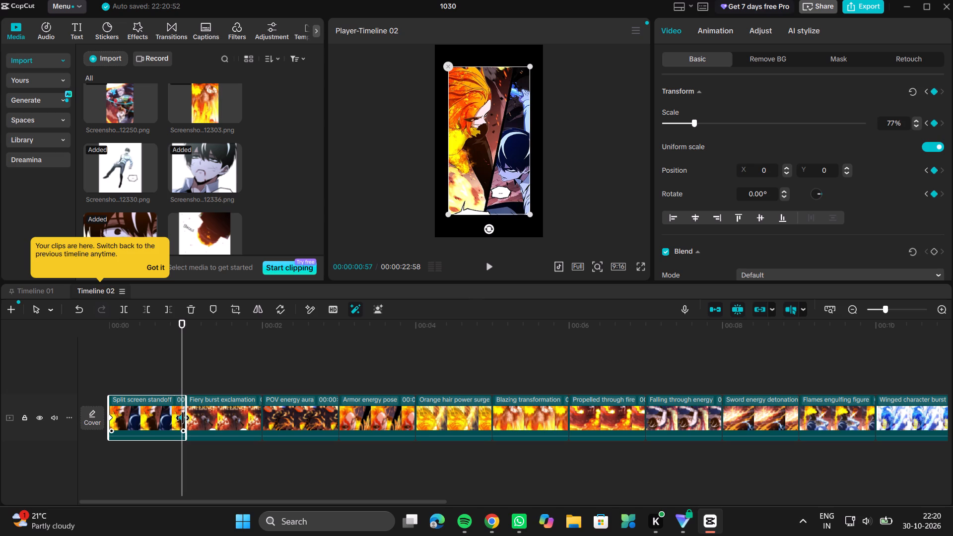
right_click(183, 418)
click(232, 496)
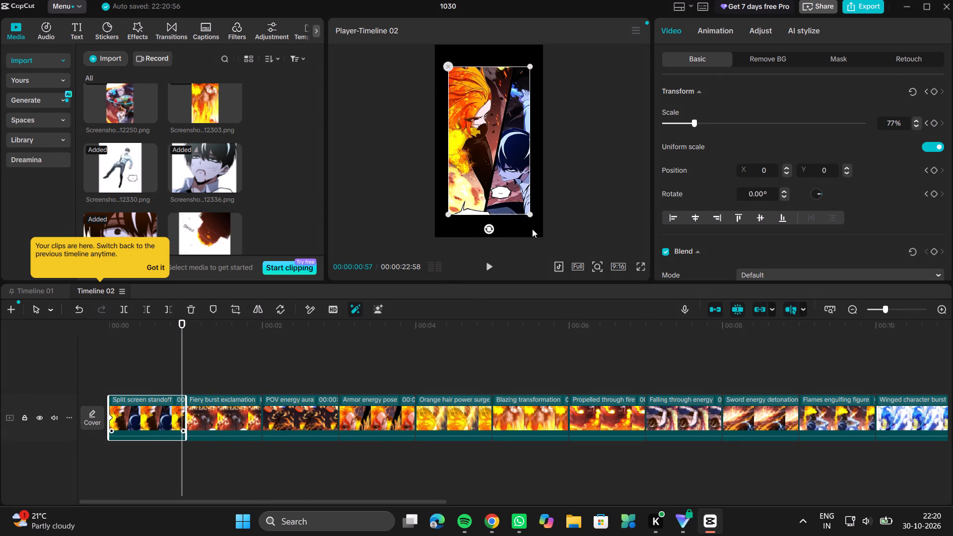
Enlarge the Split screen standoff clip to about full frame size at 00:00:00:57.
drag(528, 212, 542, 241)
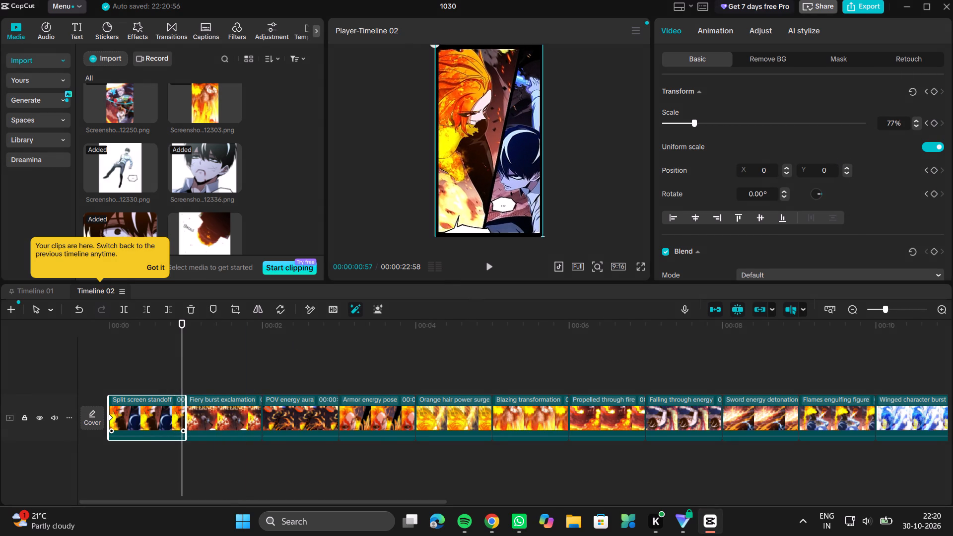
drag(542, 241, 544, 243)
click(586, 209)
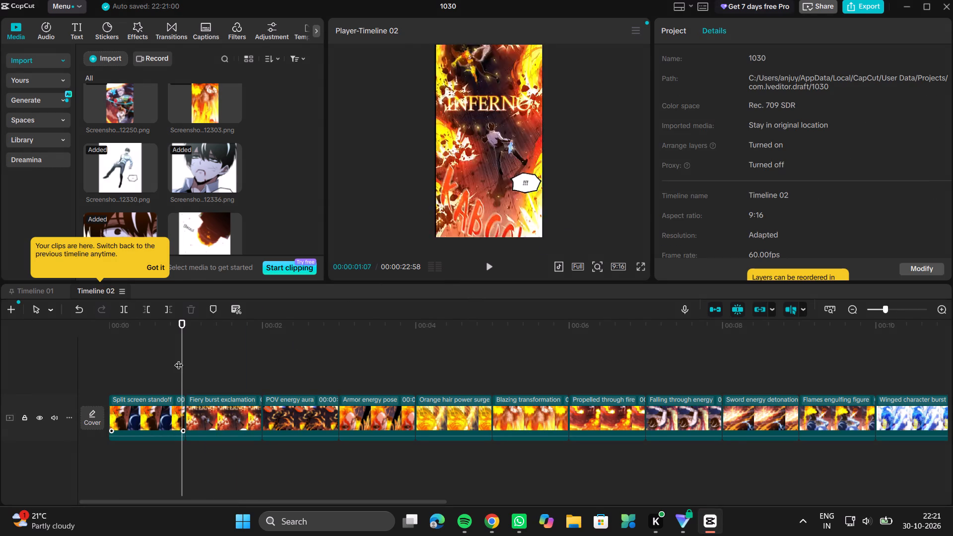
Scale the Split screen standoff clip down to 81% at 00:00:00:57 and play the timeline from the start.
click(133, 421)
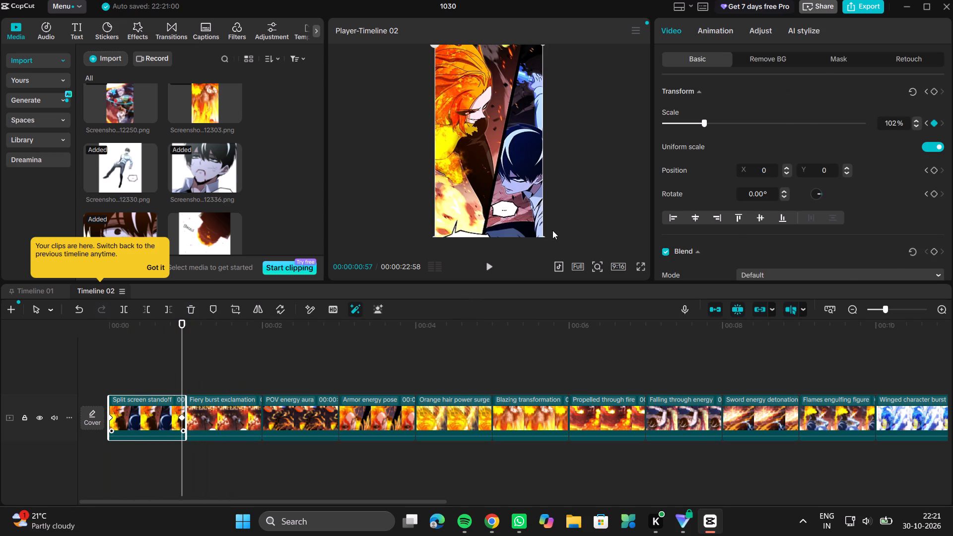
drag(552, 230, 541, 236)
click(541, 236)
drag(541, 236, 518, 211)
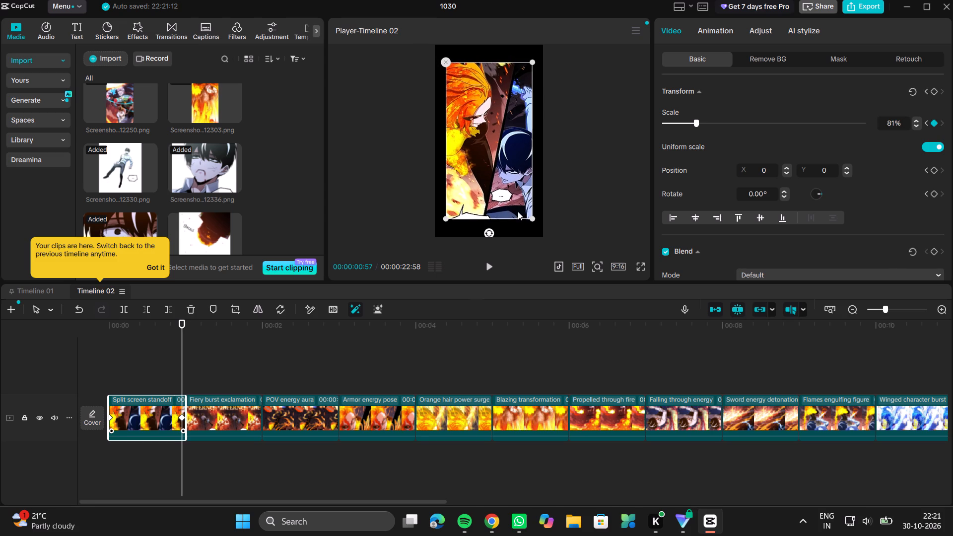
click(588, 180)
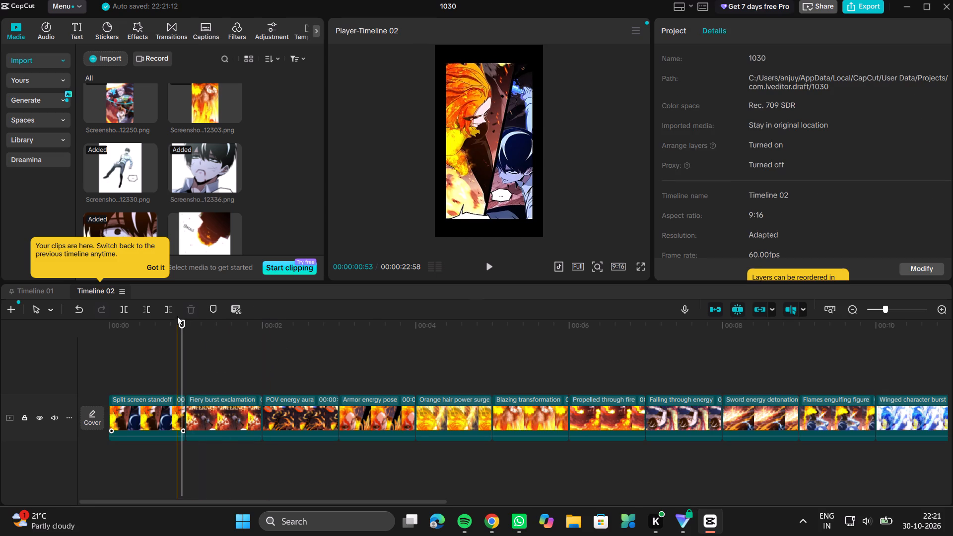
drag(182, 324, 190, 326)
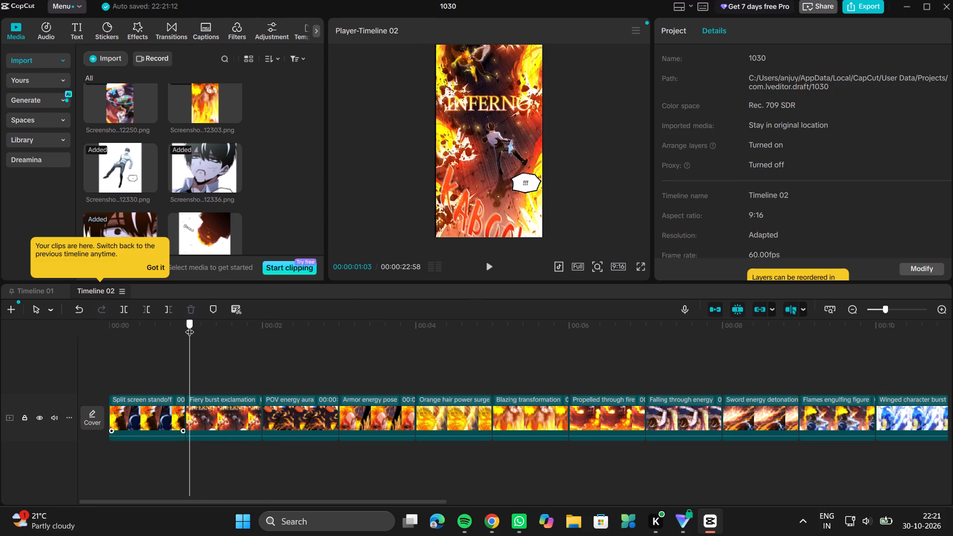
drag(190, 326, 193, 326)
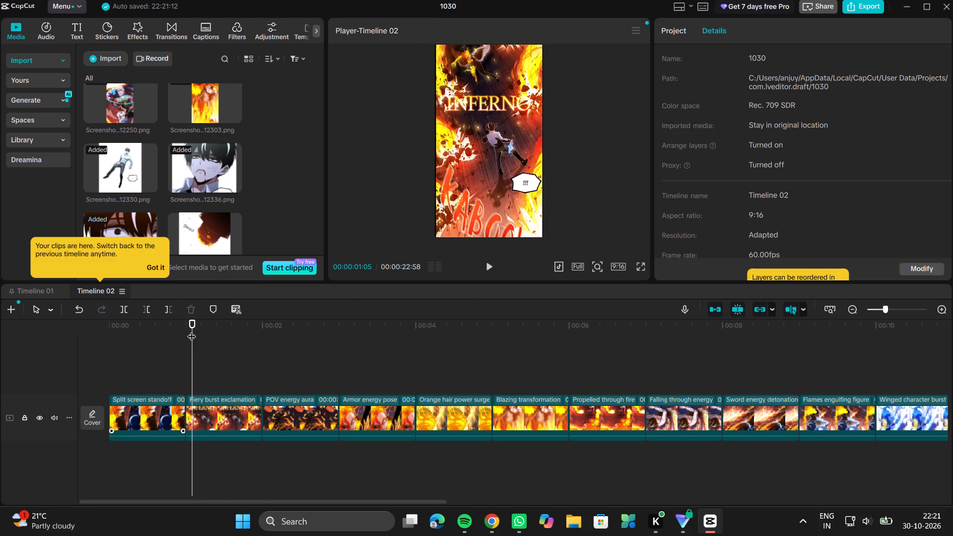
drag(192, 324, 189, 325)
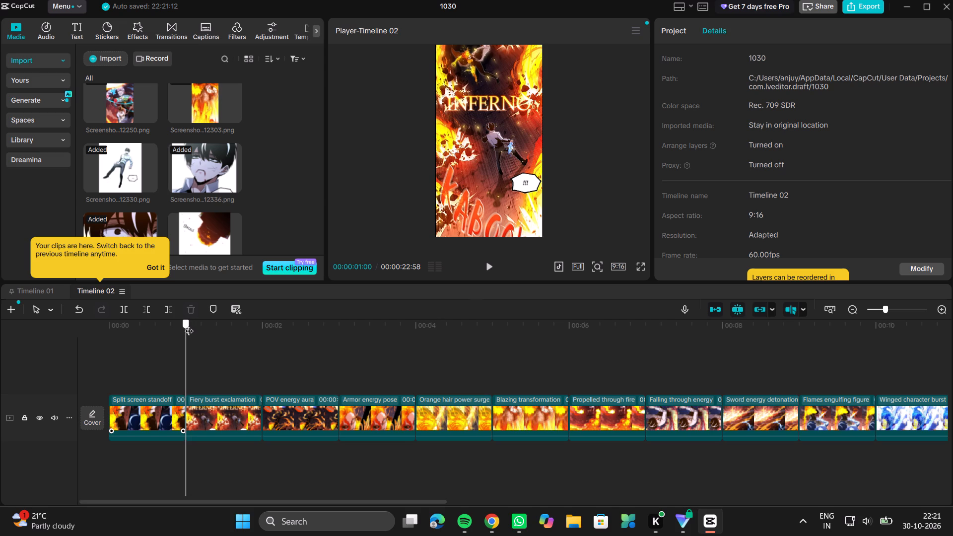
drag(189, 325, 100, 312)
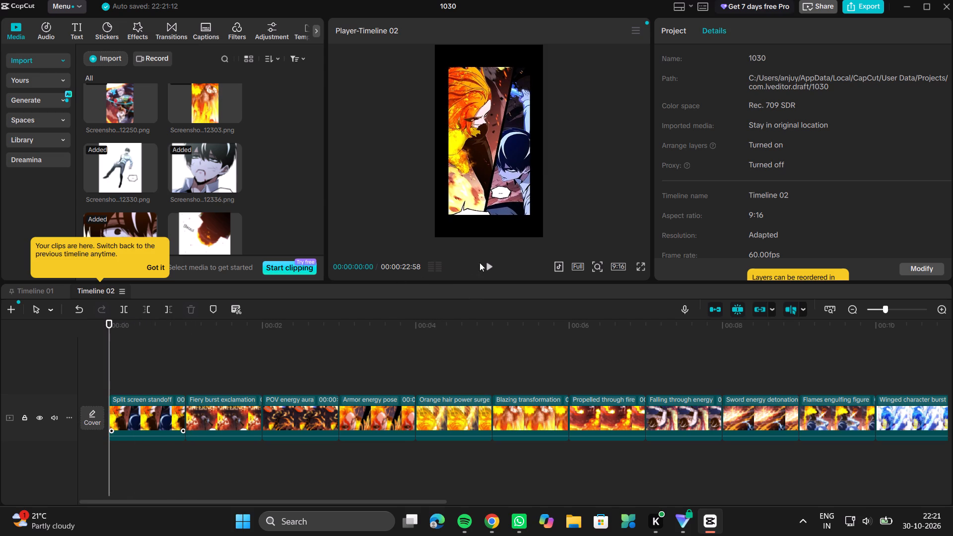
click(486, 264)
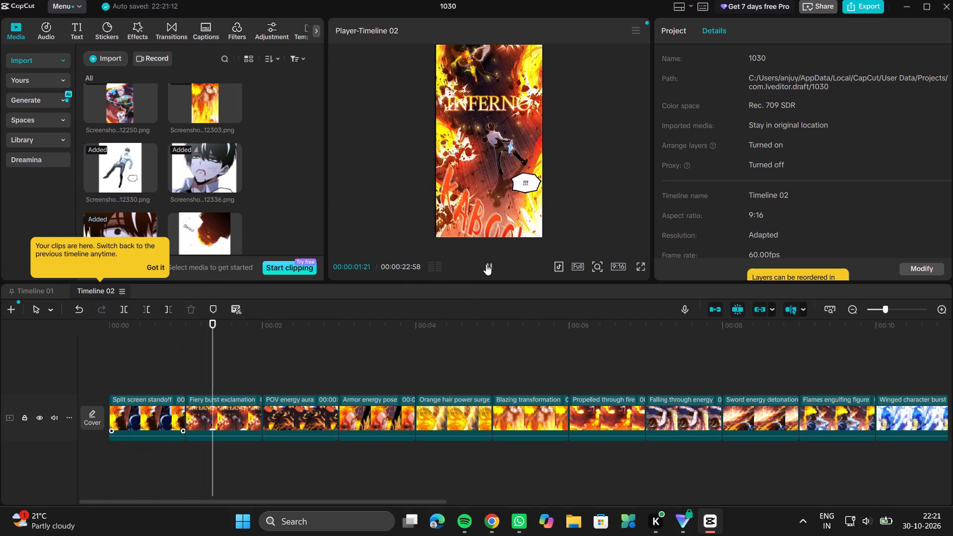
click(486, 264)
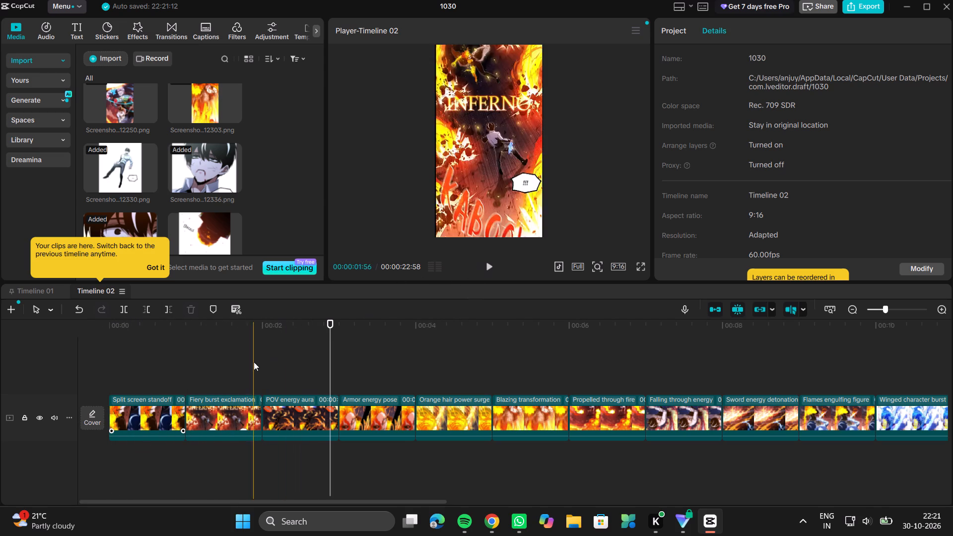
Enlarge the Split screen standoff clip to nearly fill the frame at 00:00:00:57 and preview the timeline from the start.
drag(331, 324, 160, 336)
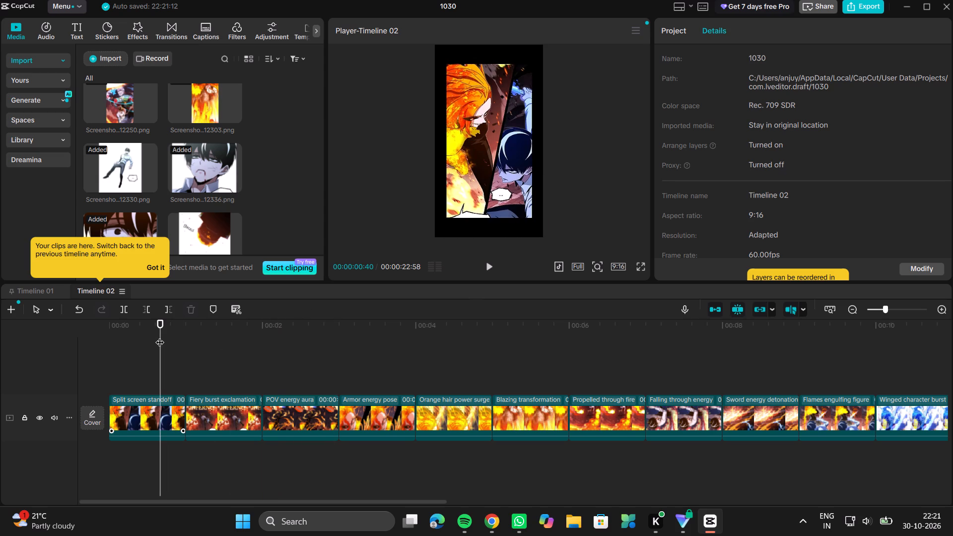
click(517, 209)
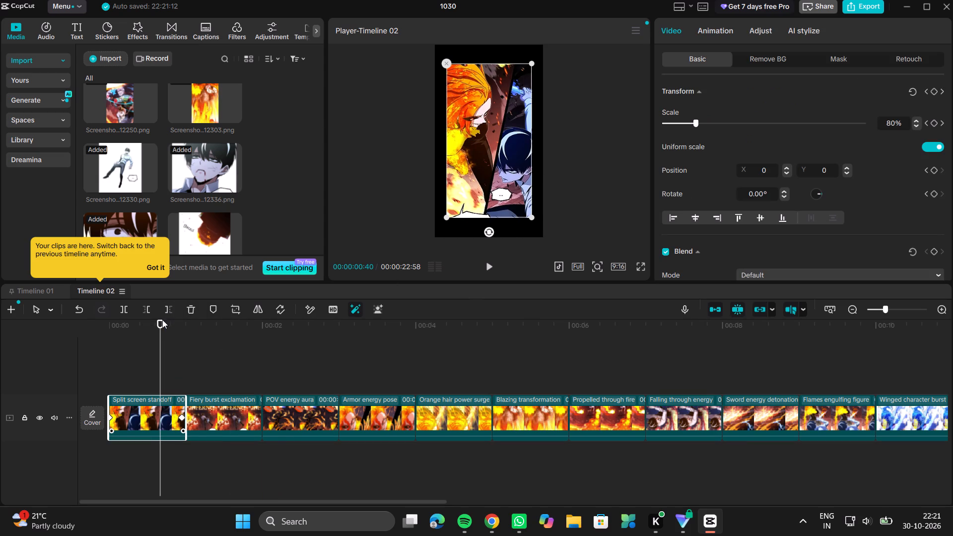
drag(159, 323, 181, 332)
drag(531, 219, 540, 232)
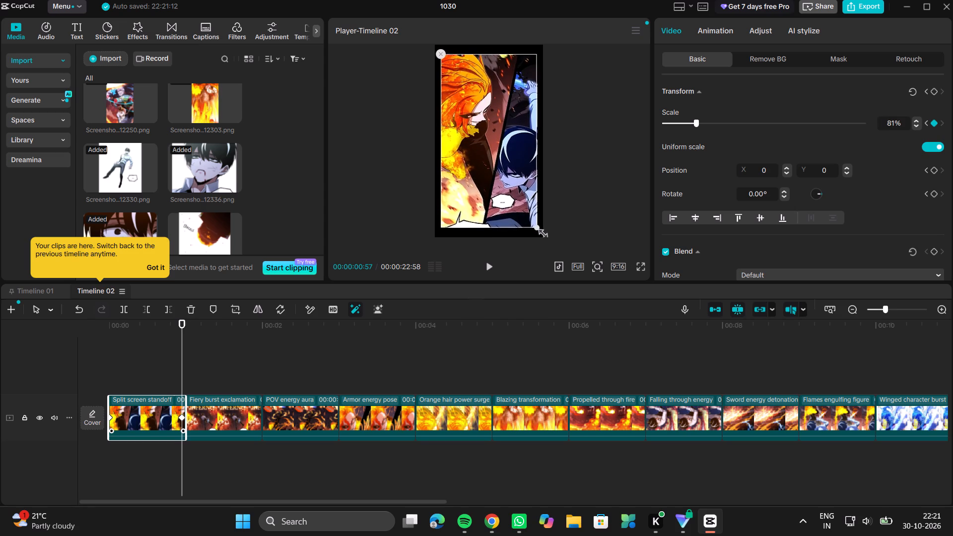
drag(540, 232, 541, 234)
click(590, 186)
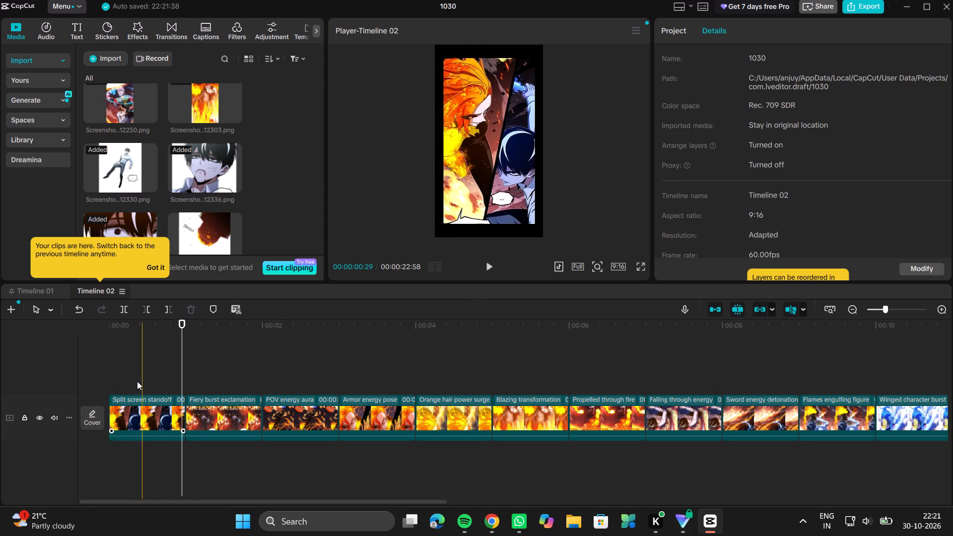
click(112, 374)
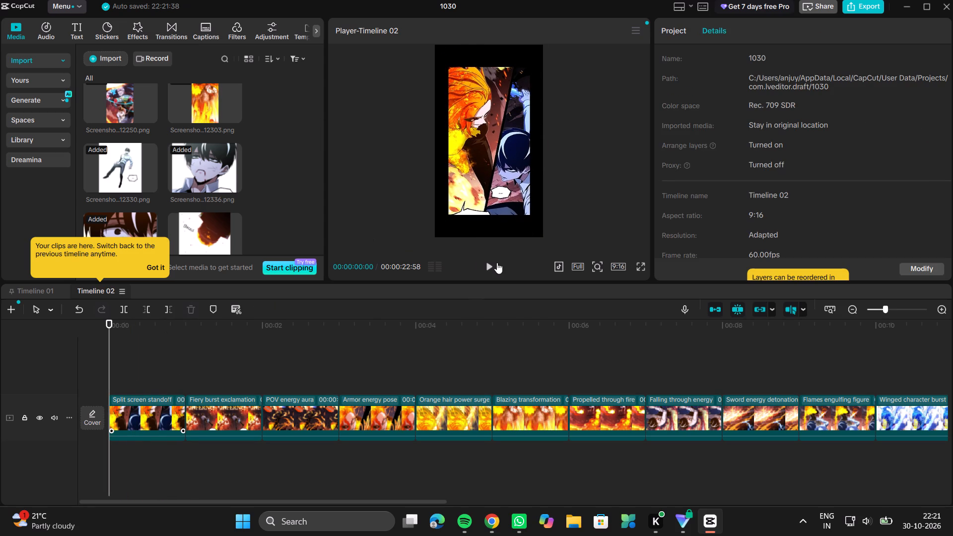
click(490, 269)
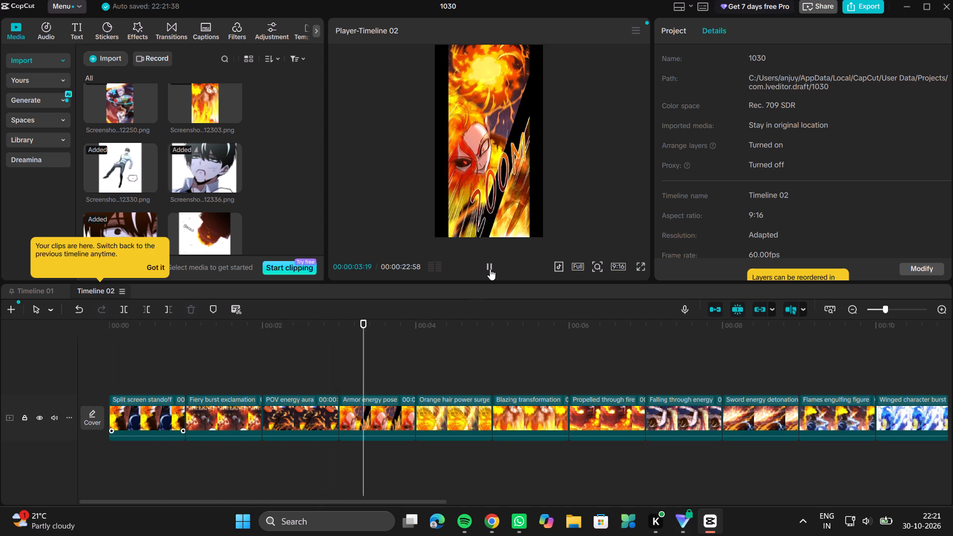
click(490, 269)
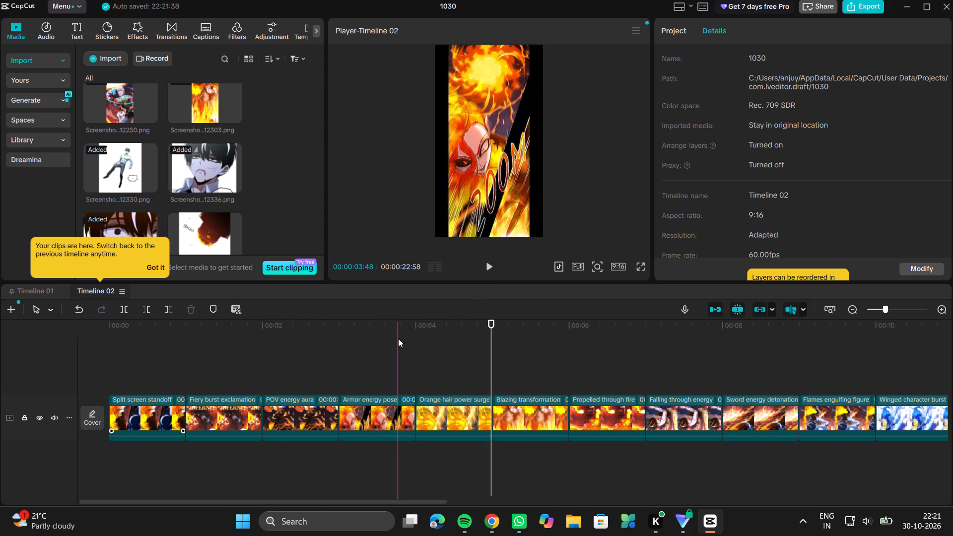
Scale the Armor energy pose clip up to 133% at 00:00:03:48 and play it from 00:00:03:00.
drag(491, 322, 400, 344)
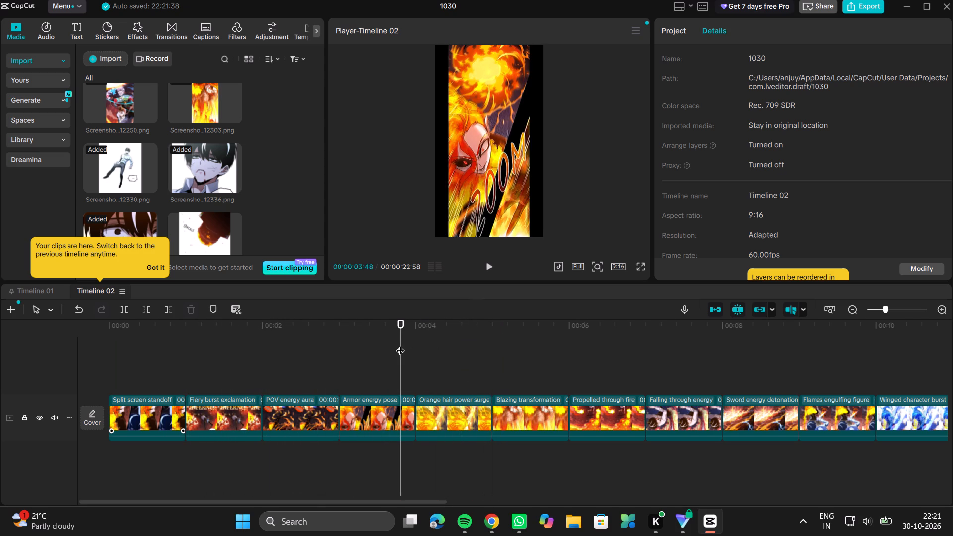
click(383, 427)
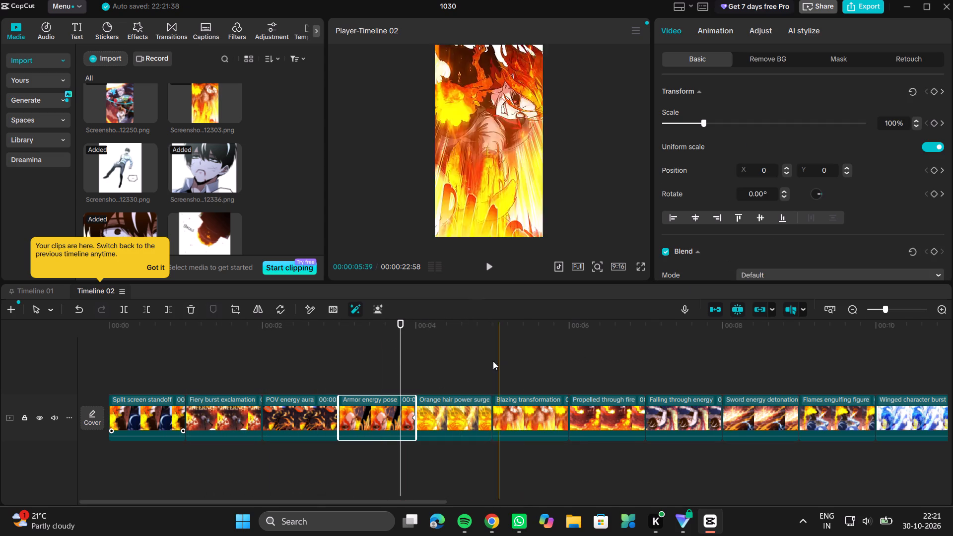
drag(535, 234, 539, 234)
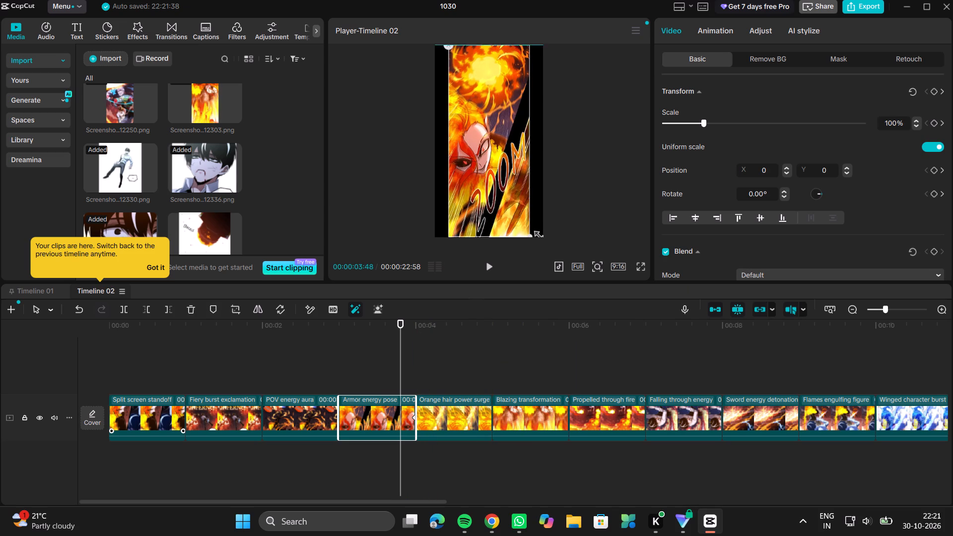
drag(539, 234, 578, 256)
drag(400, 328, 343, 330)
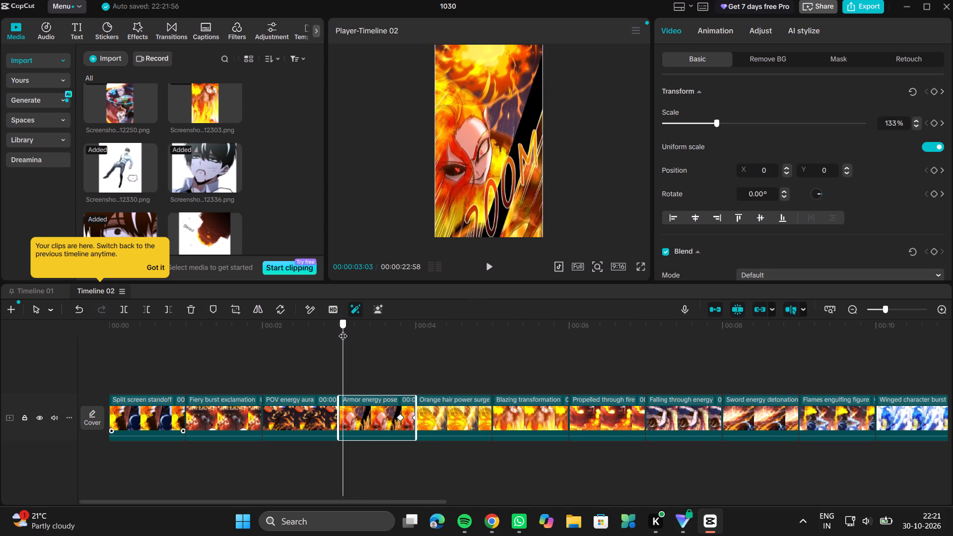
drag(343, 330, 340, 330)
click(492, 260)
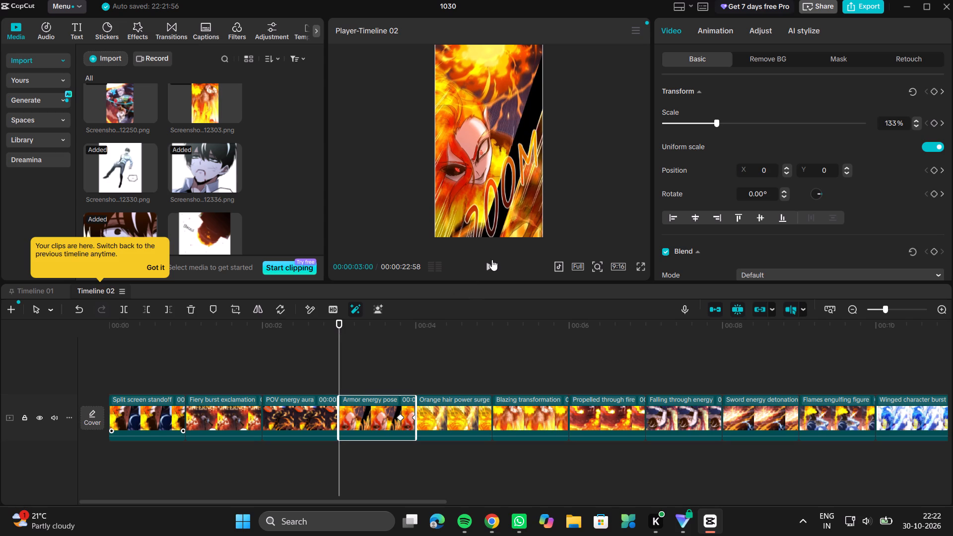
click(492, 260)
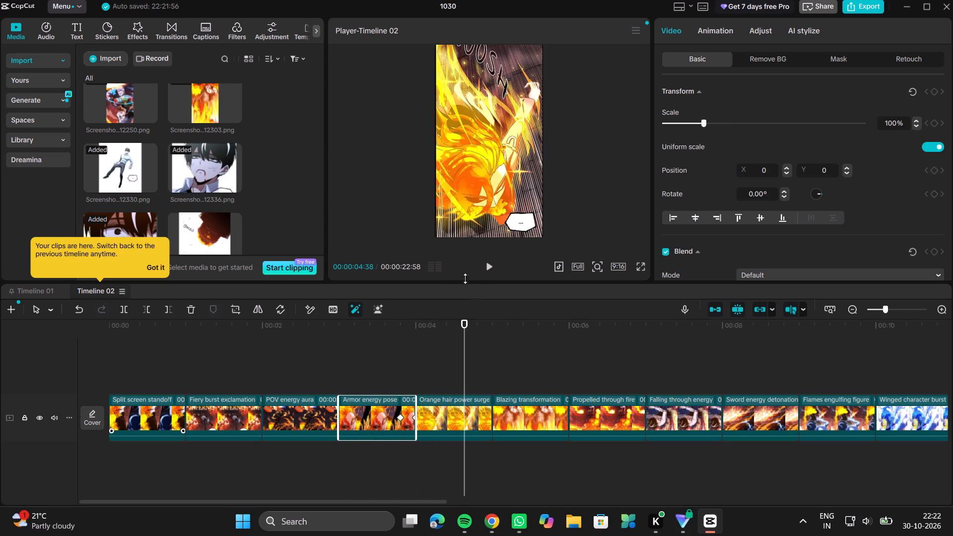
Delete the Armor energy pose clip's keyframes at 00:00:03:48 and at the clip's end.
click(339, 395)
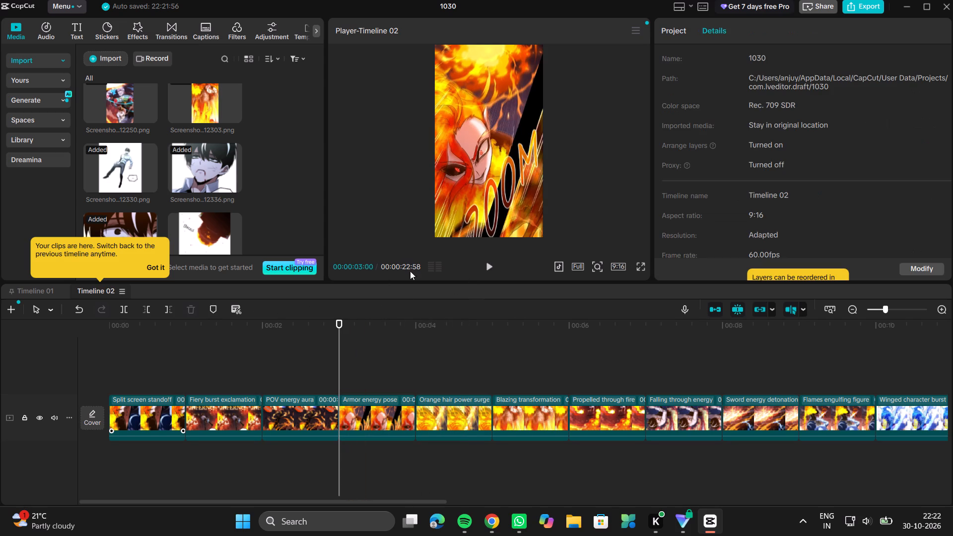
click(358, 409)
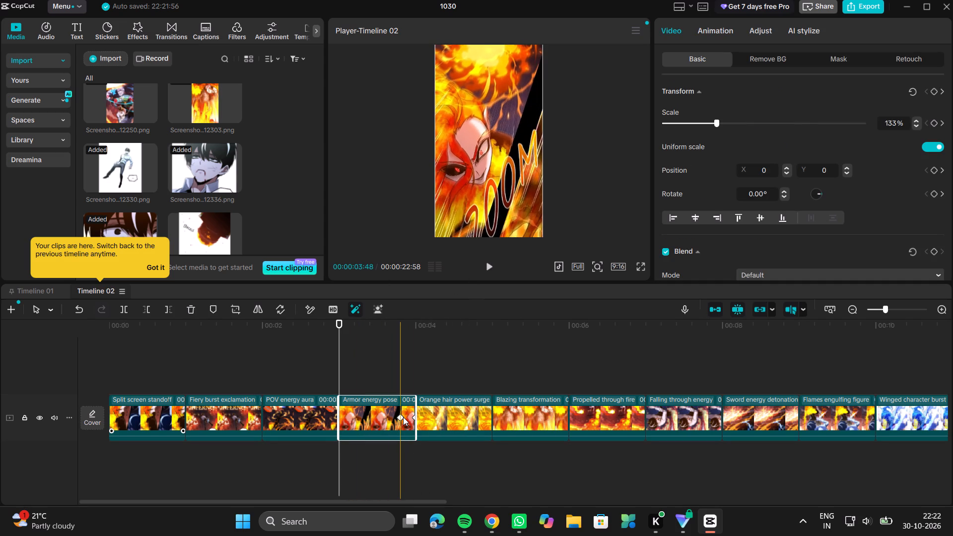
right_click(403, 417)
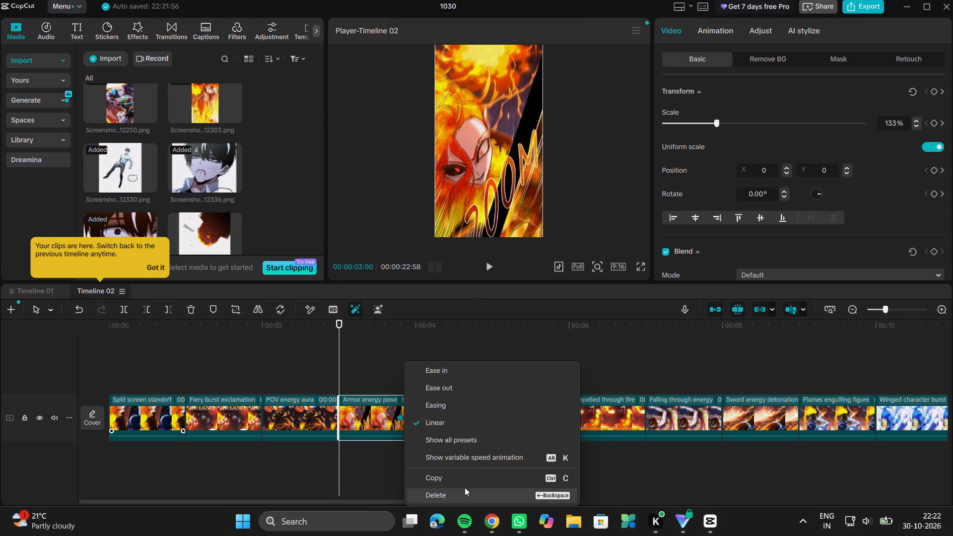
click(465, 487)
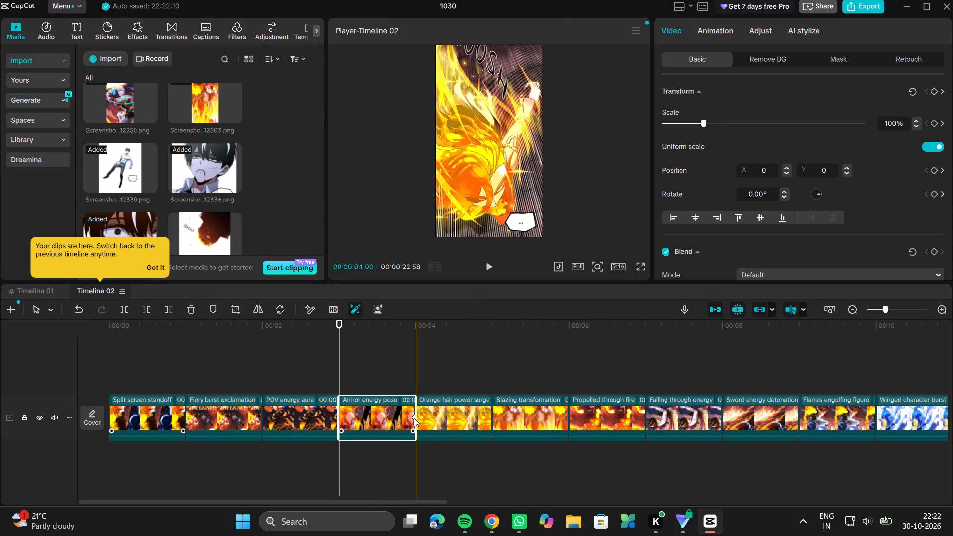
right_click(414, 418)
click(472, 495)
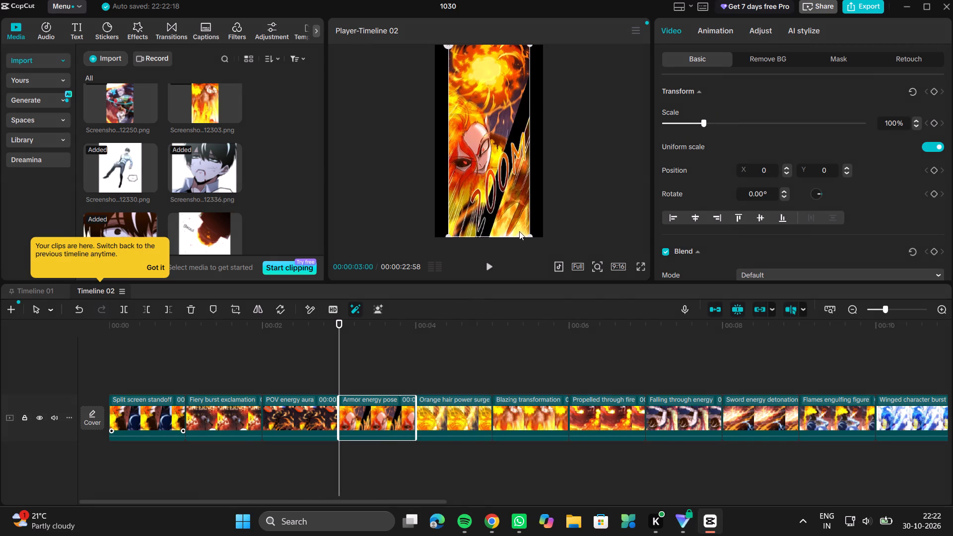
Scale the Armor energy pose clip up to 133% and preview the playback from 00:00:02:41.
drag(533, 234, 550, 245)
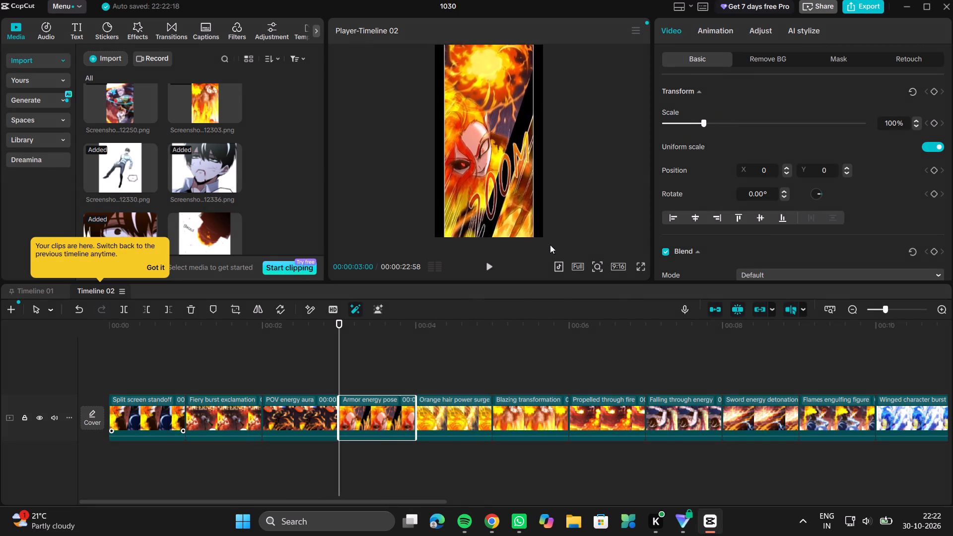
drag(550, 245, 569, 267)
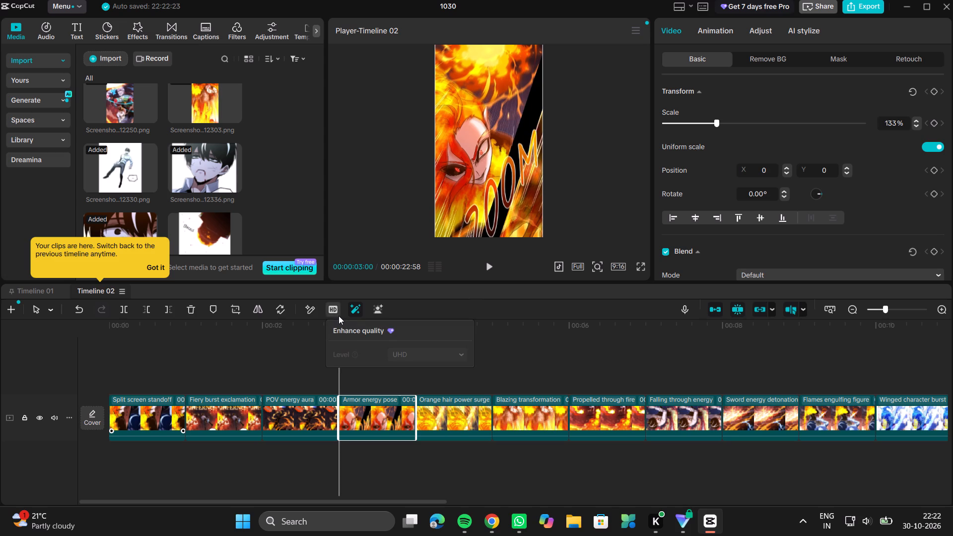
click(315, 363)
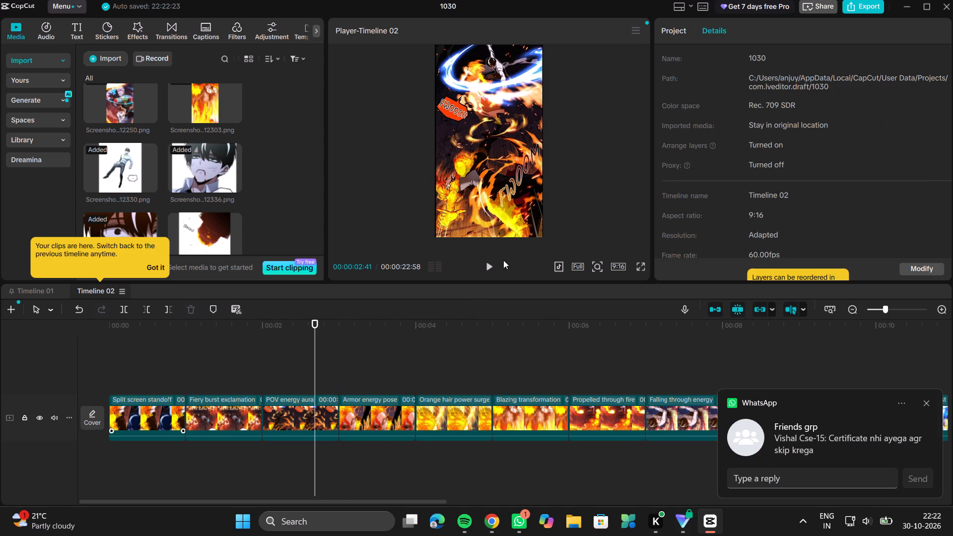
click(491, 268)
click(491, 268)
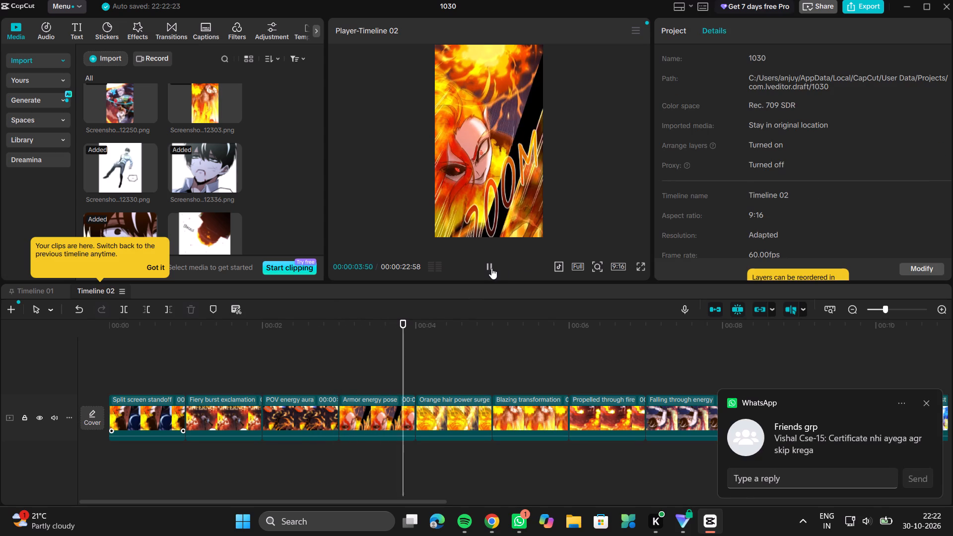
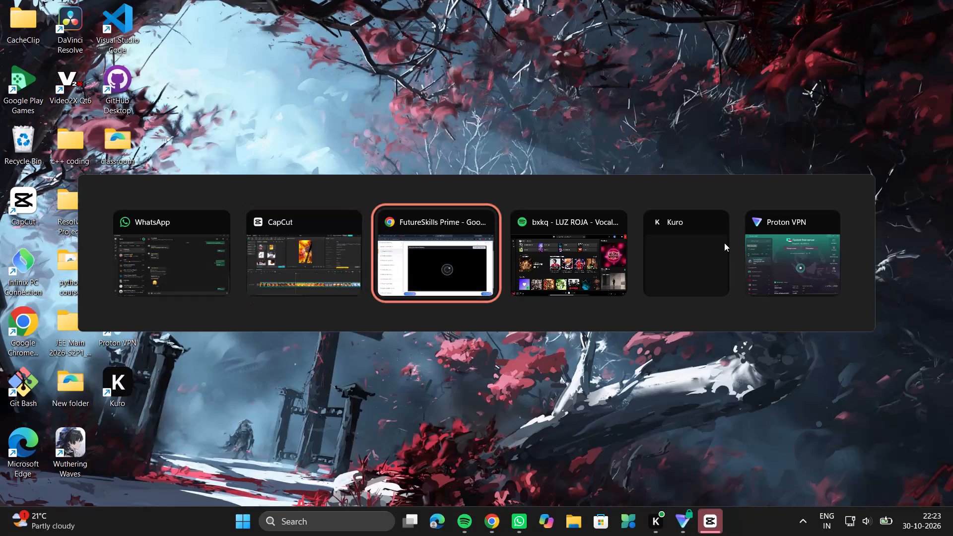
In Google Chrome, close both FutureSkills Prime course tabs and leave the site despite unsaved changes.
scroll(574, 225, down, 3)
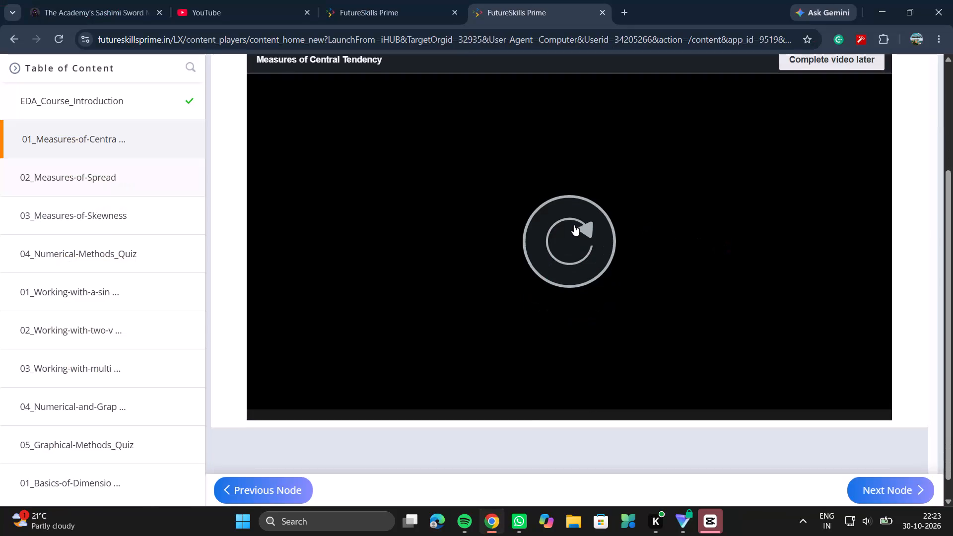
scroll(574, 225, down, 3)
click(455, 7)
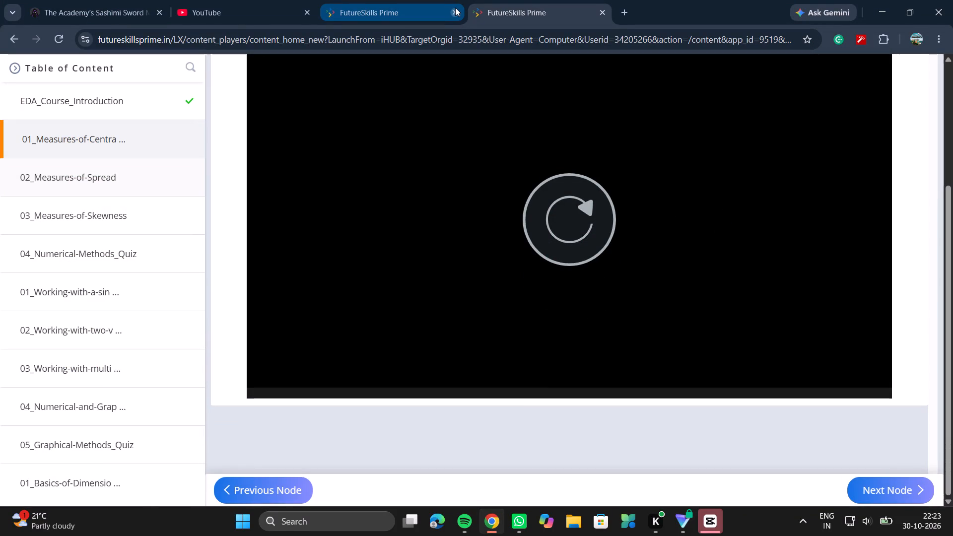
click(455, 8)
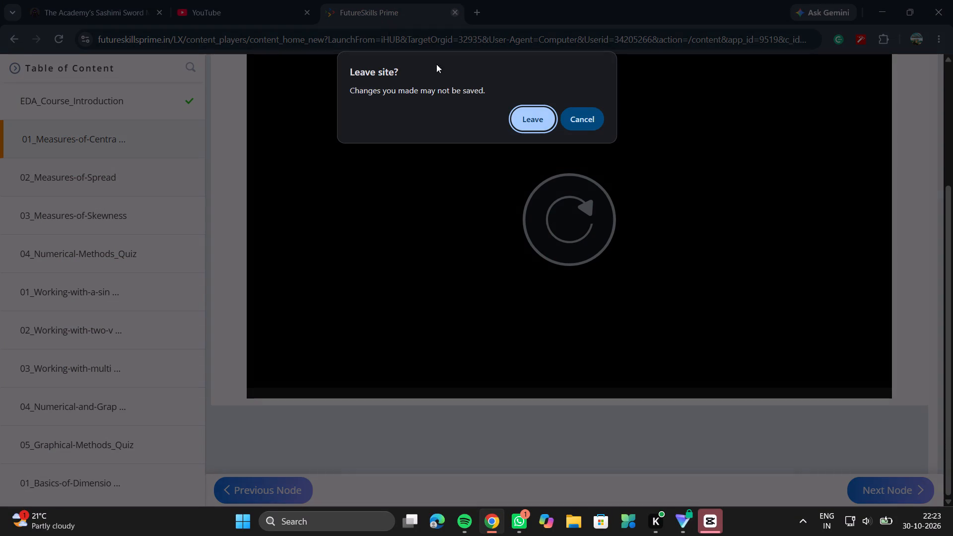
click(526, 114)
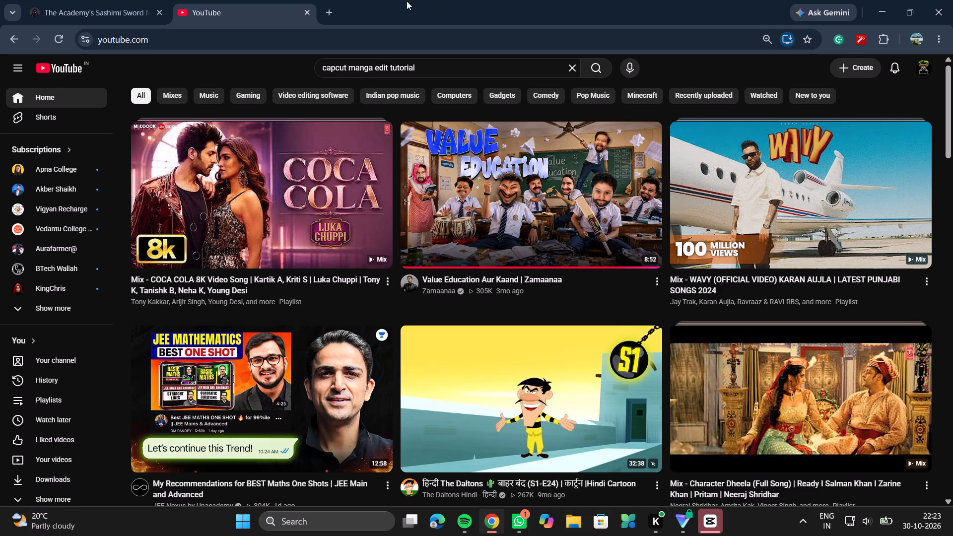
Open a new browser tab beside the YouTube tab.
click(330, 8)
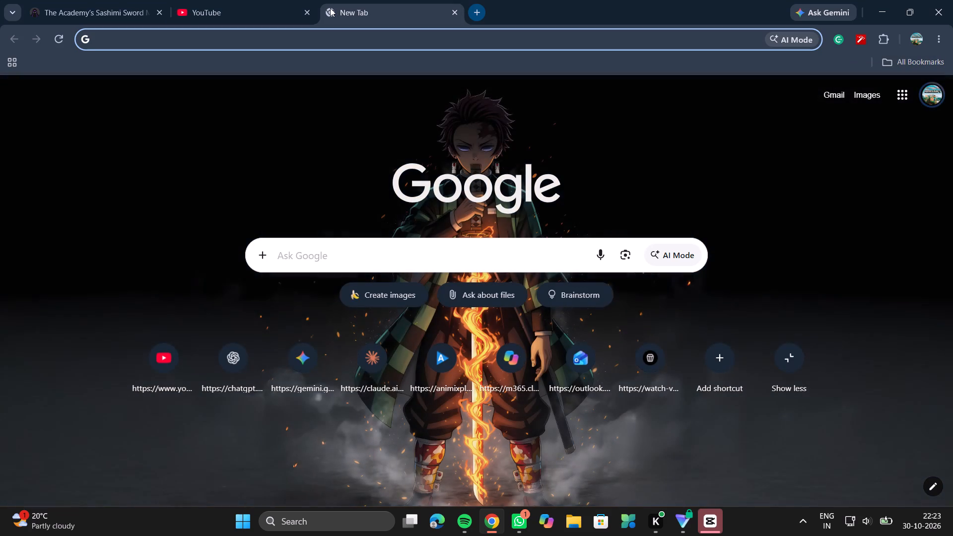
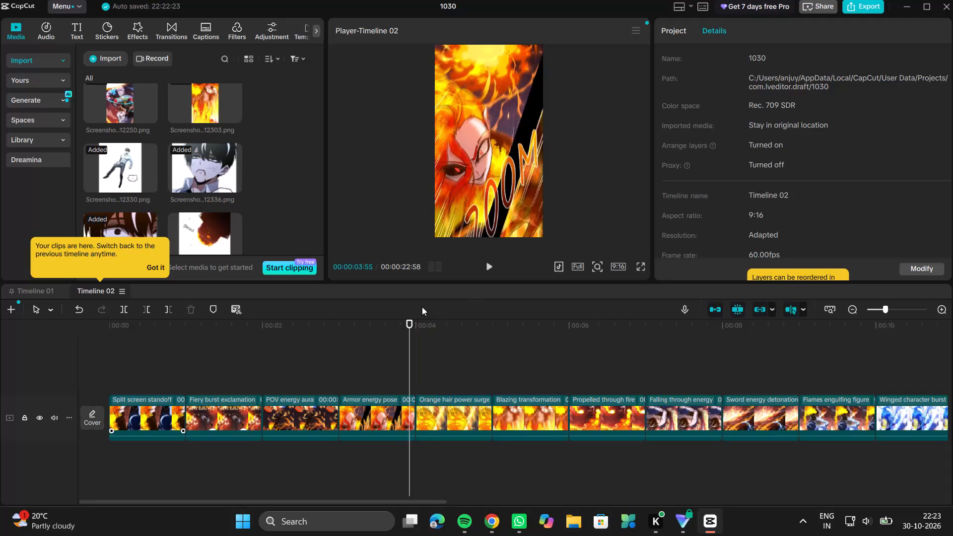
Shrink the Armor energy pose clip to about 113% scale, with the playhead at the clip's start, 00:00:03:00.
drag(410, 323, 342, 356)
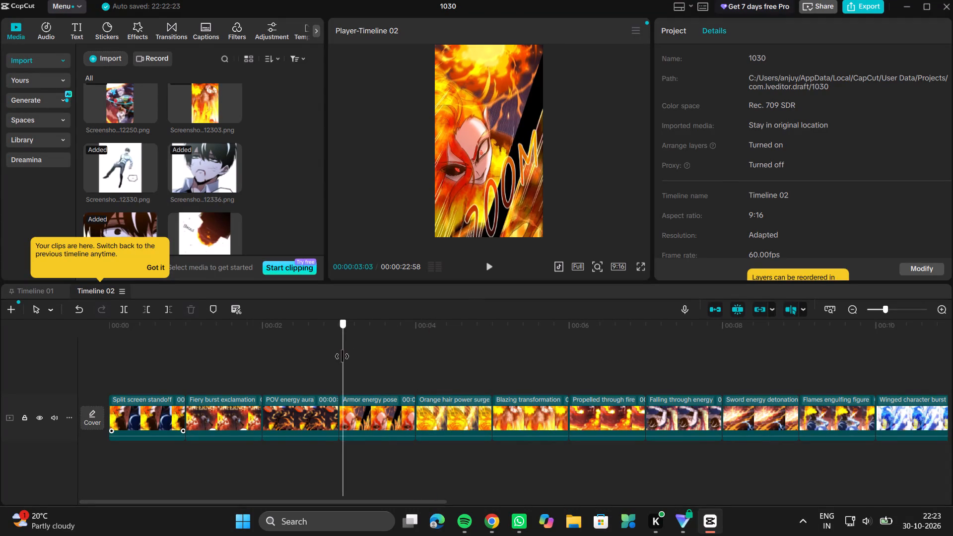
drag(342, 356, 322, 421)
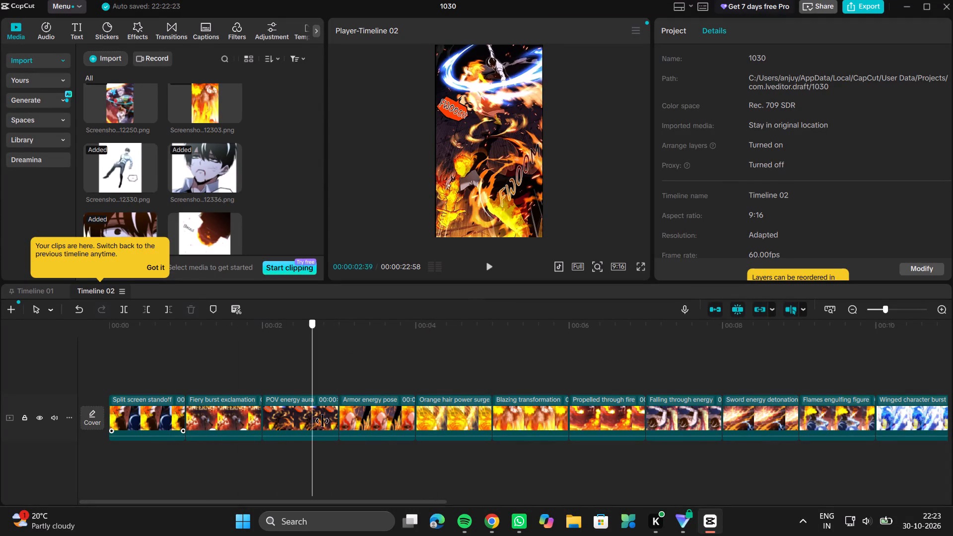
drag(322, 421, 419, 394)
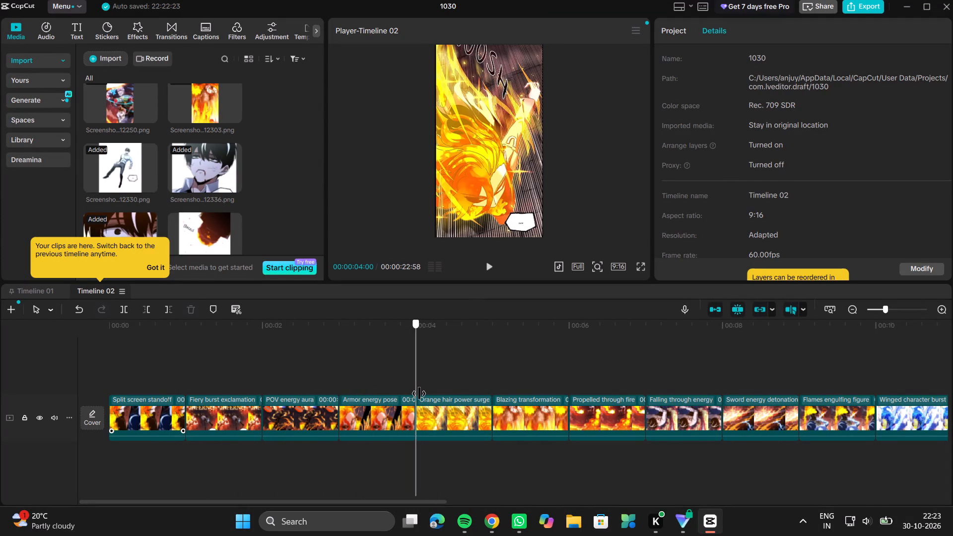
drag(419, 394, 351, 396)
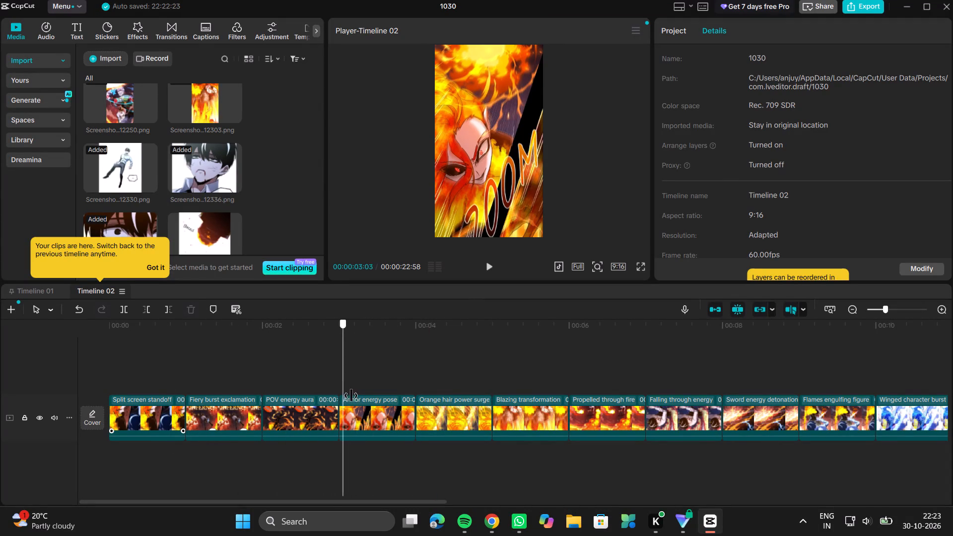
drag(351, 396, 357, 389)
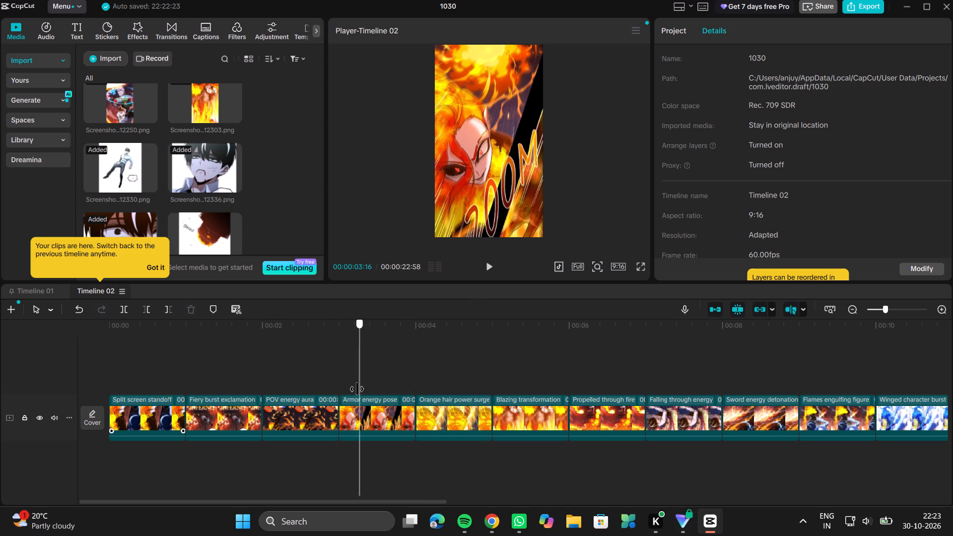
drag(357, 389, 340, 388)
click(368, 414)
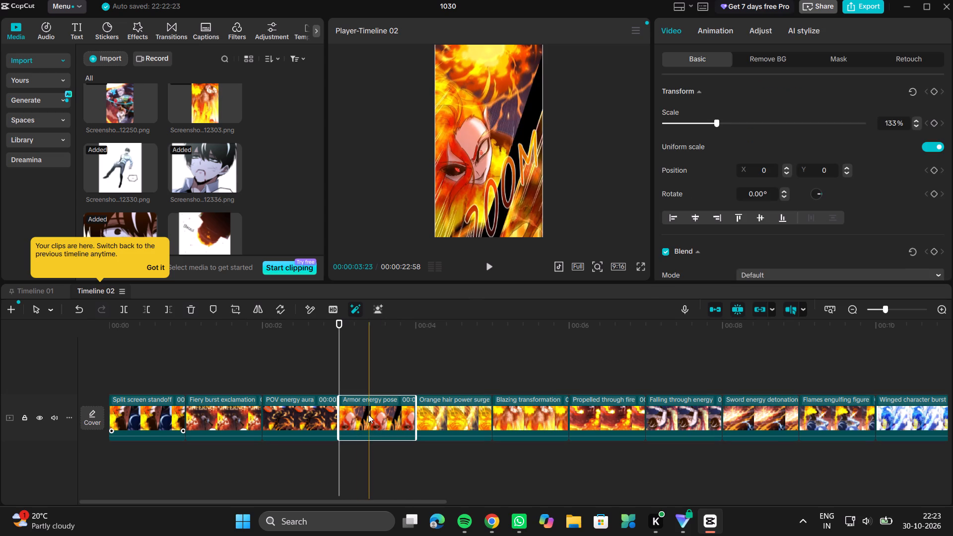
ctrl+scroll(530, 226, down, 3)
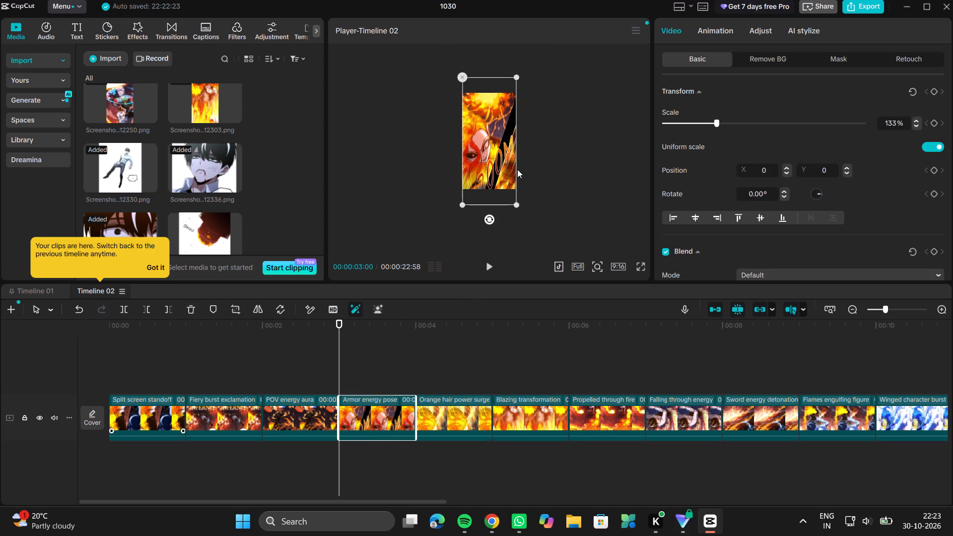
ctrl+scroll(517, 169, up, 5)
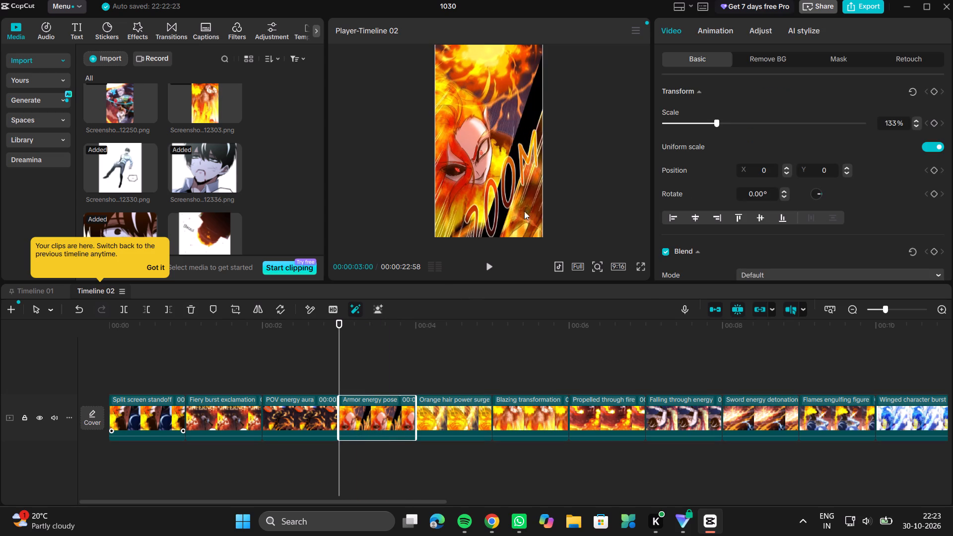
drag(542, 214, 542, 204)
click(499, 181)
drag(499, 181, 492, 129)
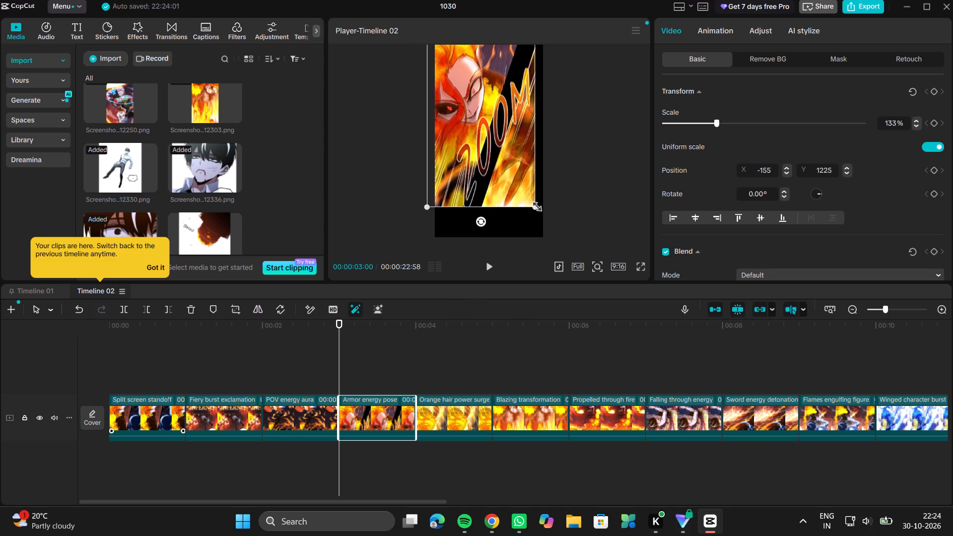
drag(534, 204, 505, 181)
Position the Armor energy pose clip at about X 0, Y 246 and add a Transform keyframe at 00:00:03:00.
drag(477, 136, 491, 177)
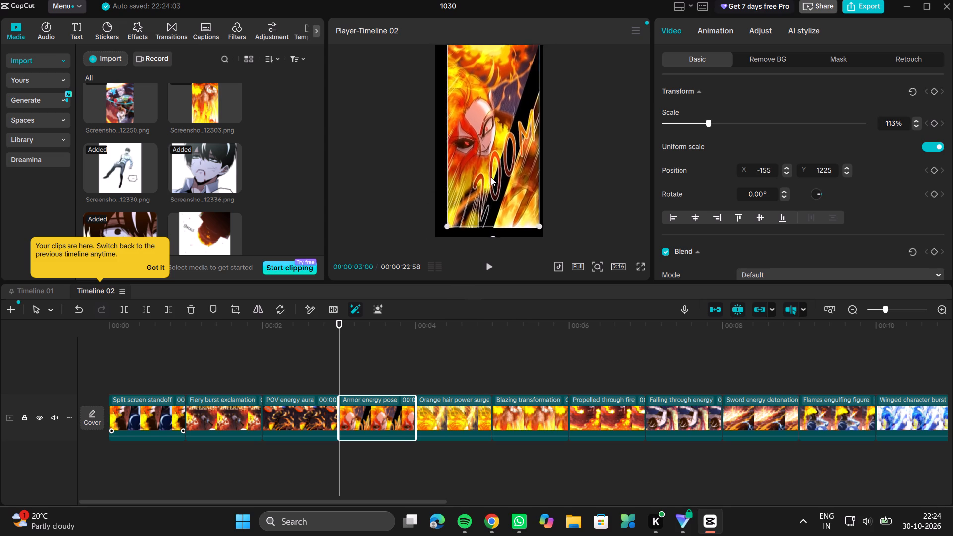
drag(491, 177, 483, 187)
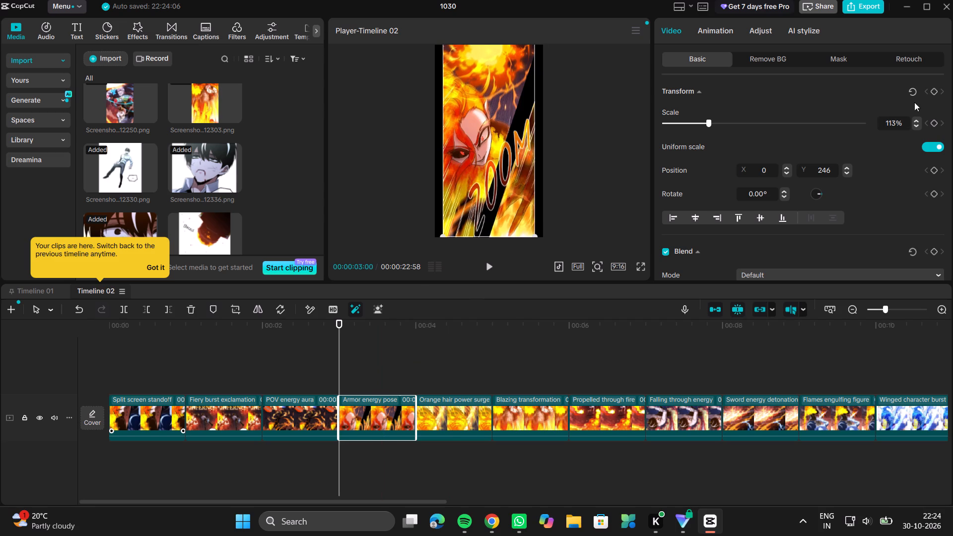
click(932, 89)
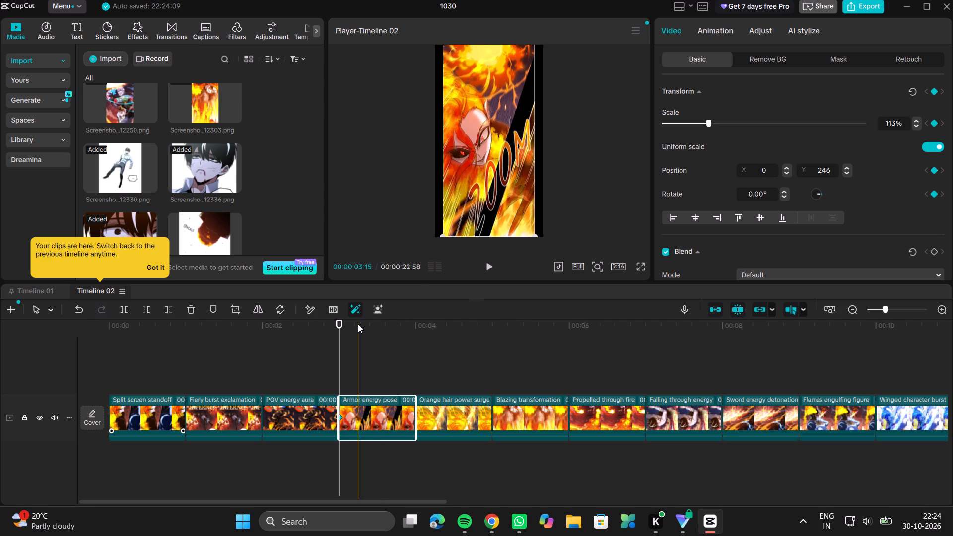
Add a Transform keyframe near the end of the Armor energy pose clip at 00:00:03:56 and enlarge it to about 132%.
drag(341, 321, 413, 332)
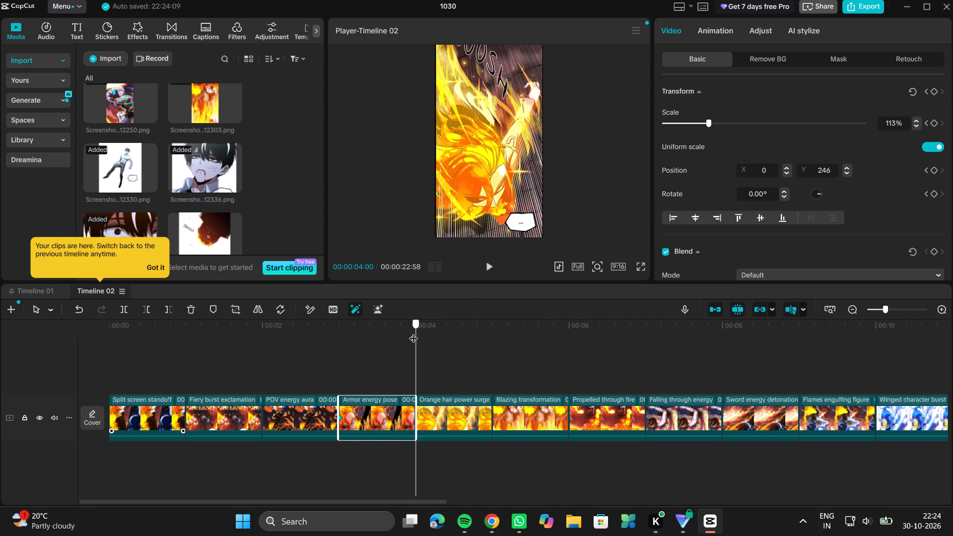
drag(413, 332, 410, 333)
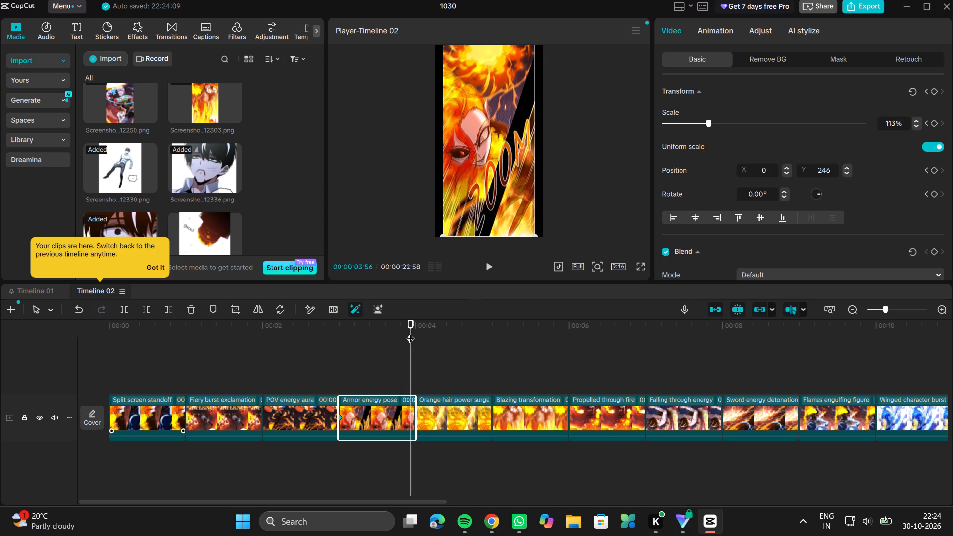
click(935, 95)
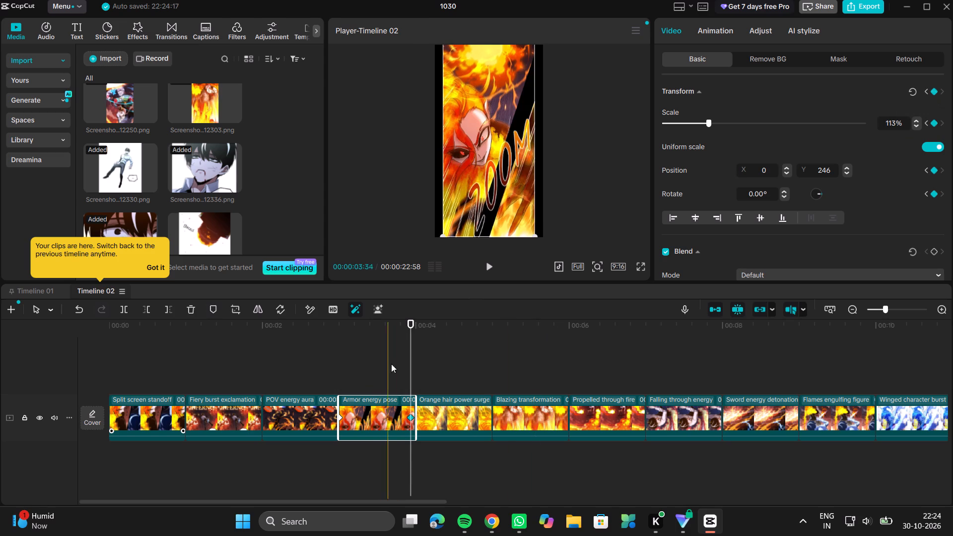
drag(535, 234, 554, 254)
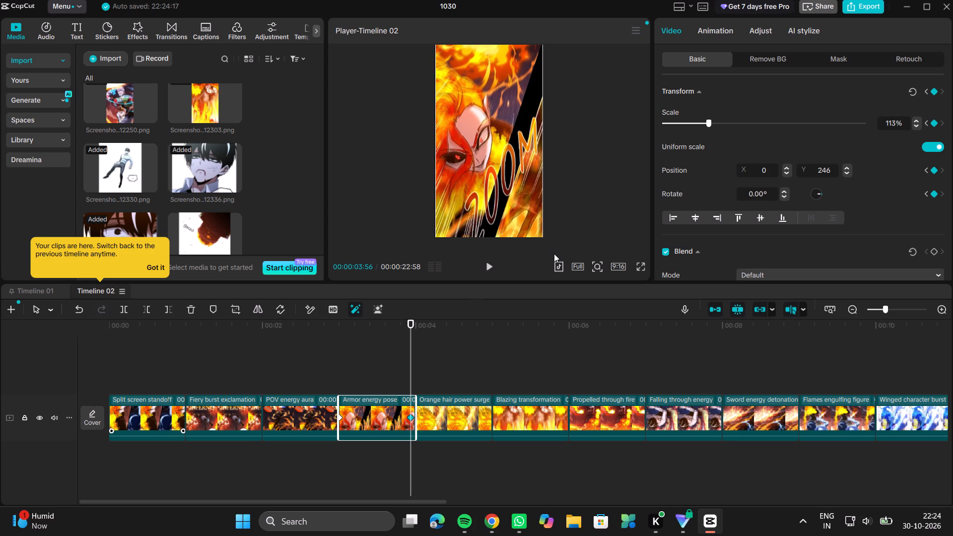
Play back the Armor energy pose zoom from midway through the preceding POV energy aura clip.
drag(411, 320, 299, 336)
click(494, 268)
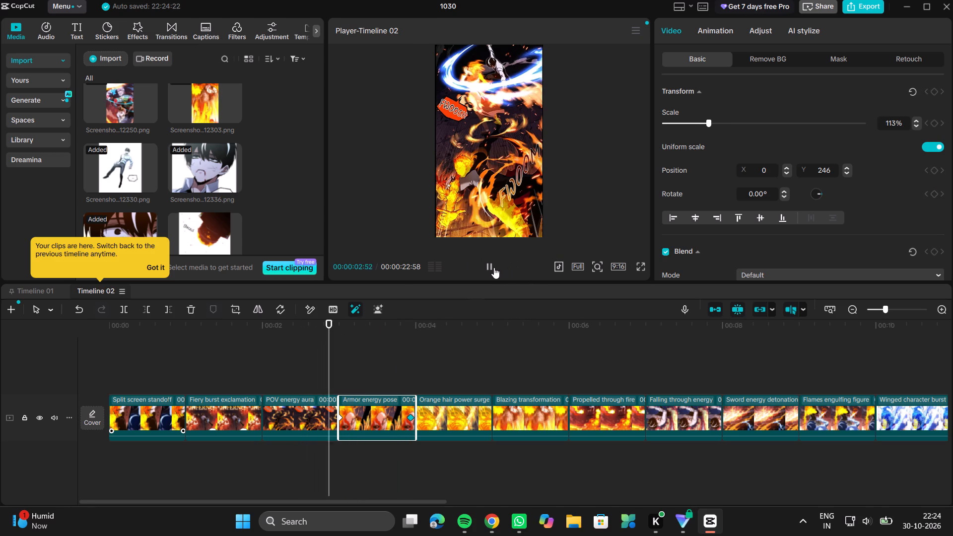
click(494, 268)
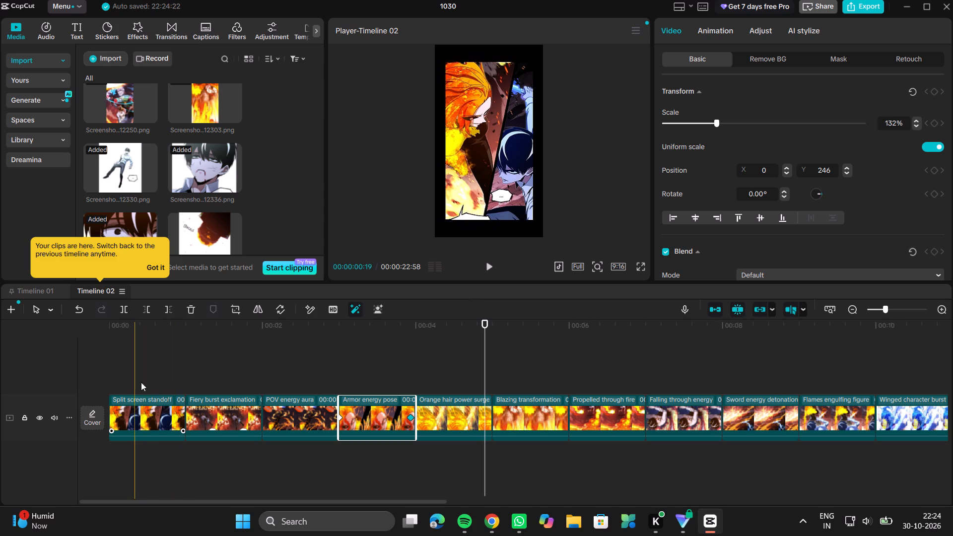
Add a Transform keyframe near the start of the Fiery burst exclamation clip, at 00:00:01:03.
click(228, 415)
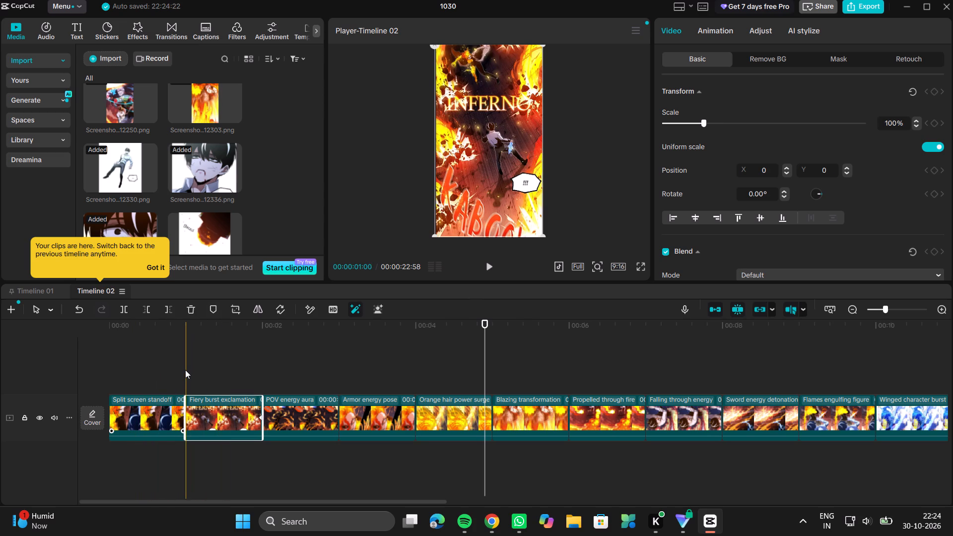
click(188, 370)
click(188, 370)
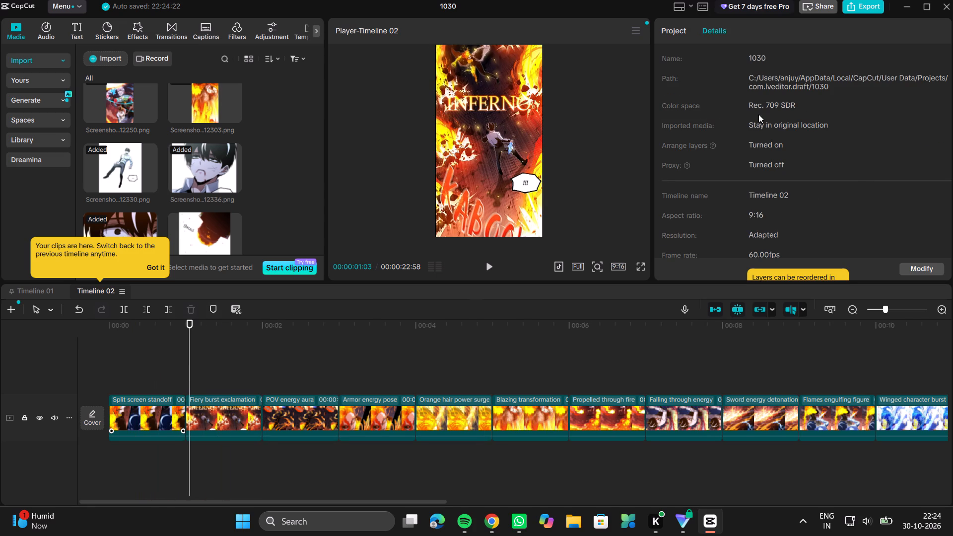
click(233, 411)
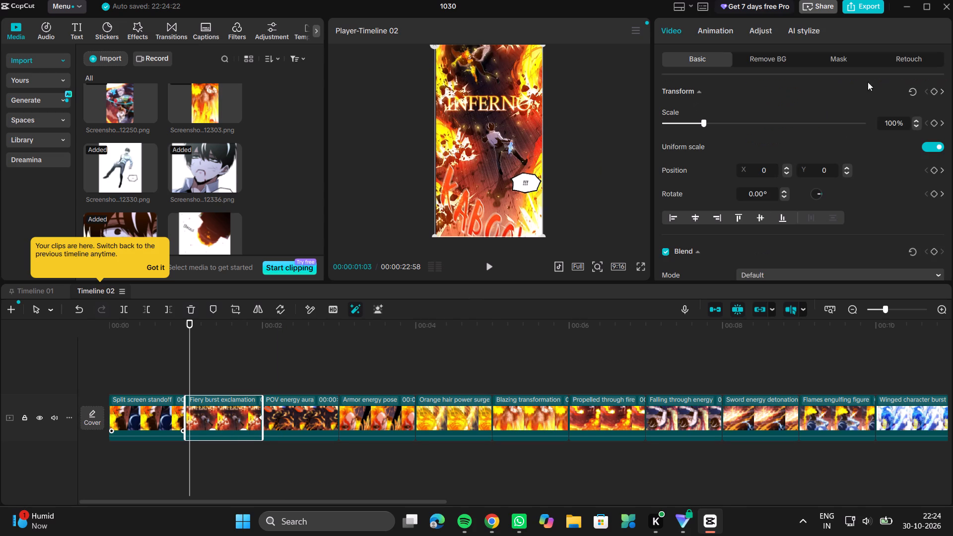
click(932, 90)
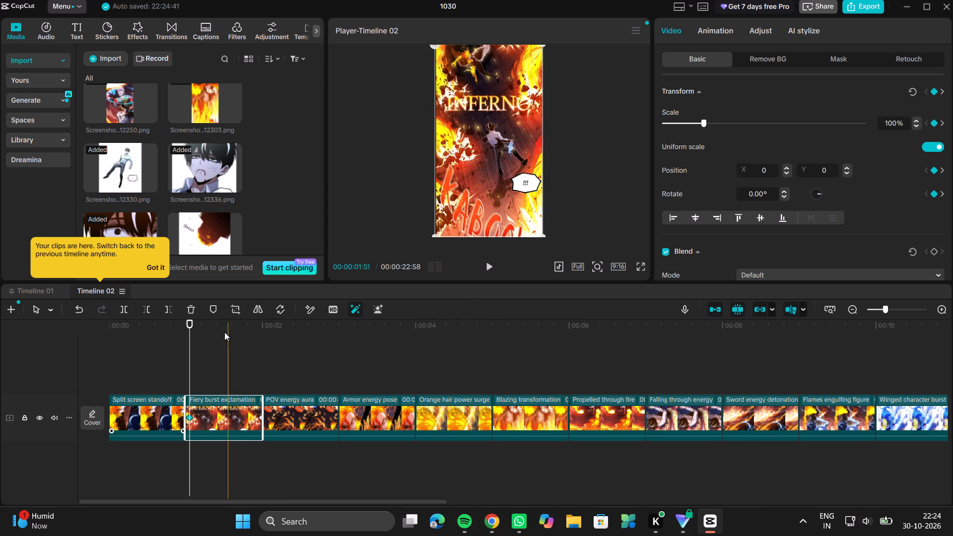
Add a Transform keyframe near the end of the Fiery burst exclamation clip at 00:00:01:57 and shrink it to about 89%.
drag(189, 318, 190, 323)
drag(190, 323, 189, 322)
drag(189, 322, 255, 329)
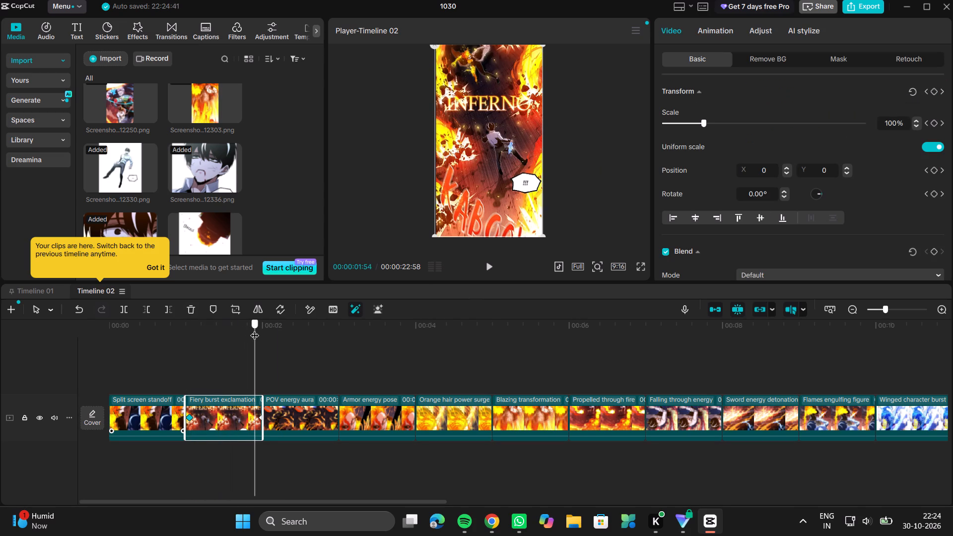
drag(255, 329, 260, 329)
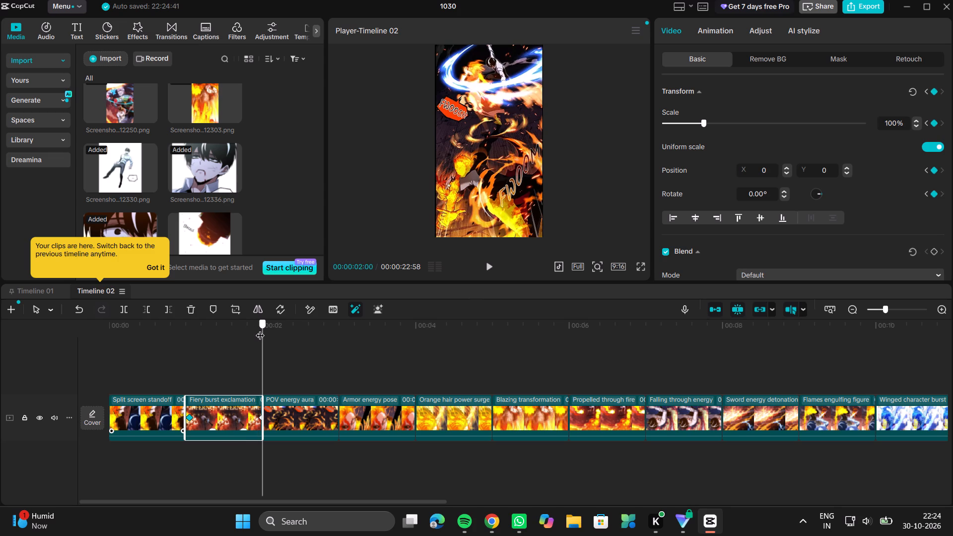
drag(260, 329, 258, 330)
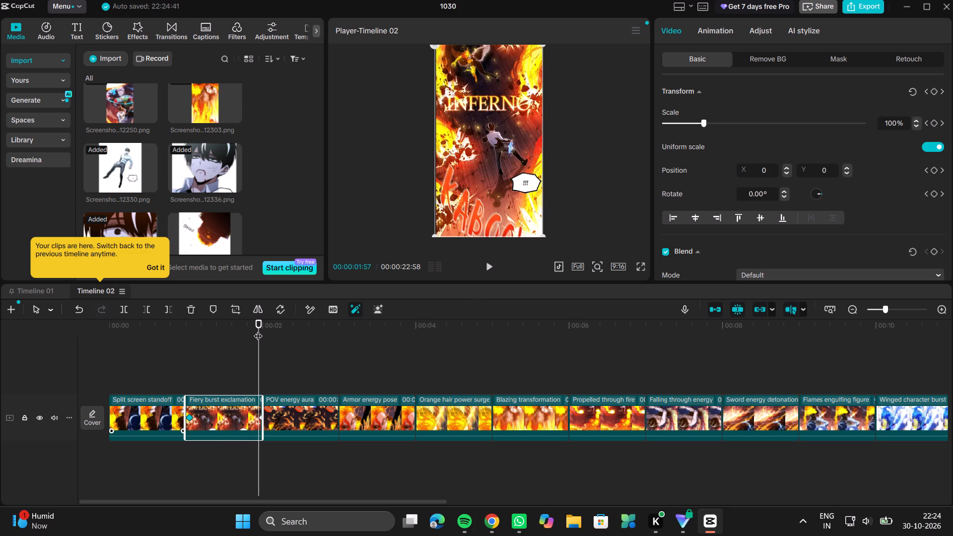
click(934, 91)
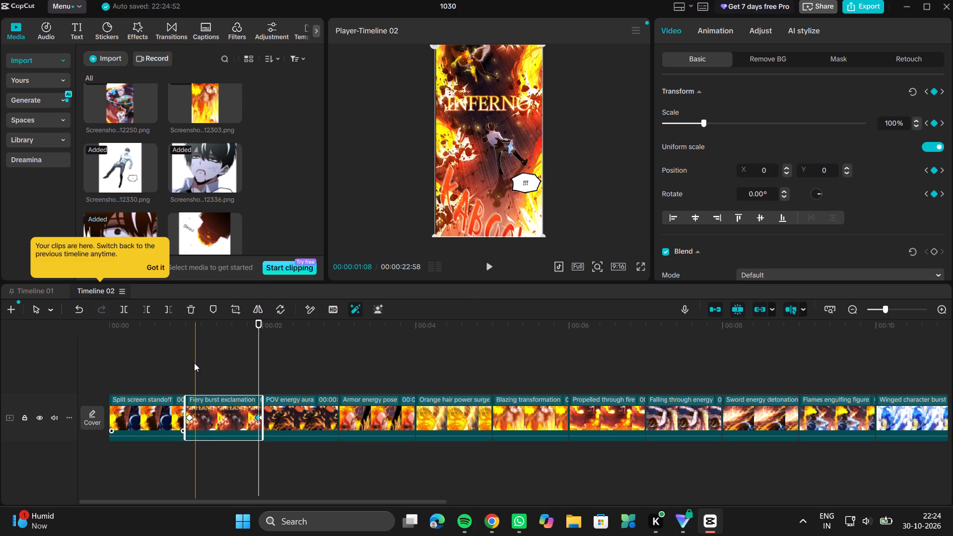
click(544, 238)
drag(542, 236, 540, 234)
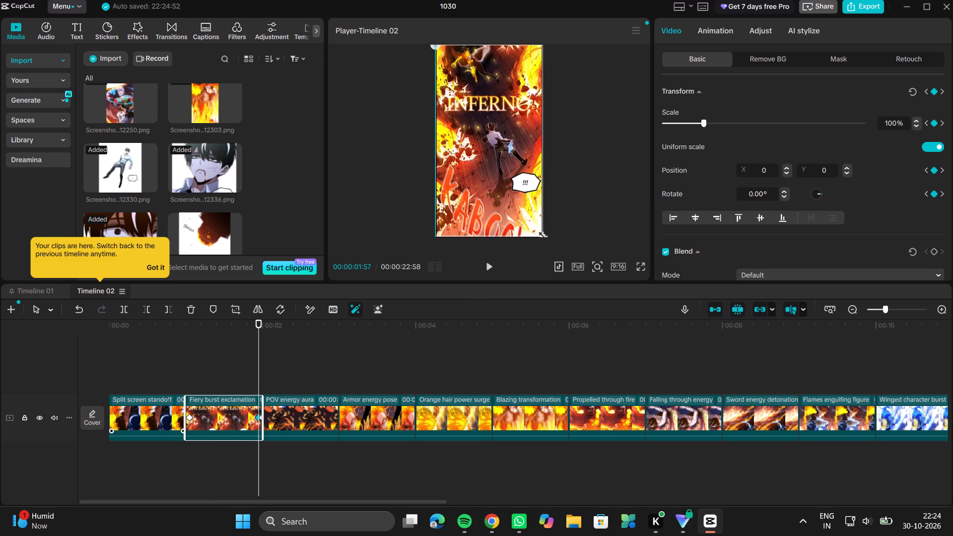
drag(540, 234, 525, 224)
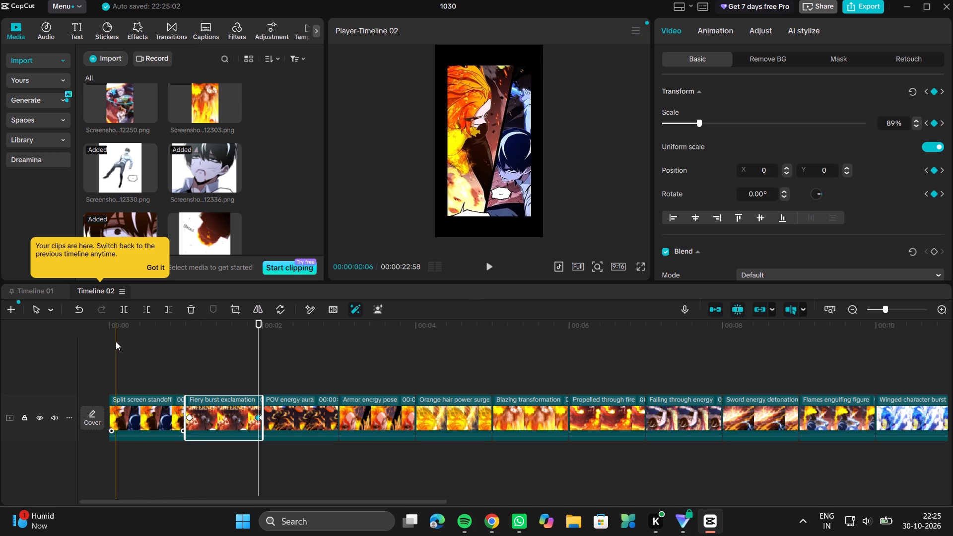
Play the timeline from the beginning through the Fiery burst exclamation clip to review its zoom-out.
click(111, 341)
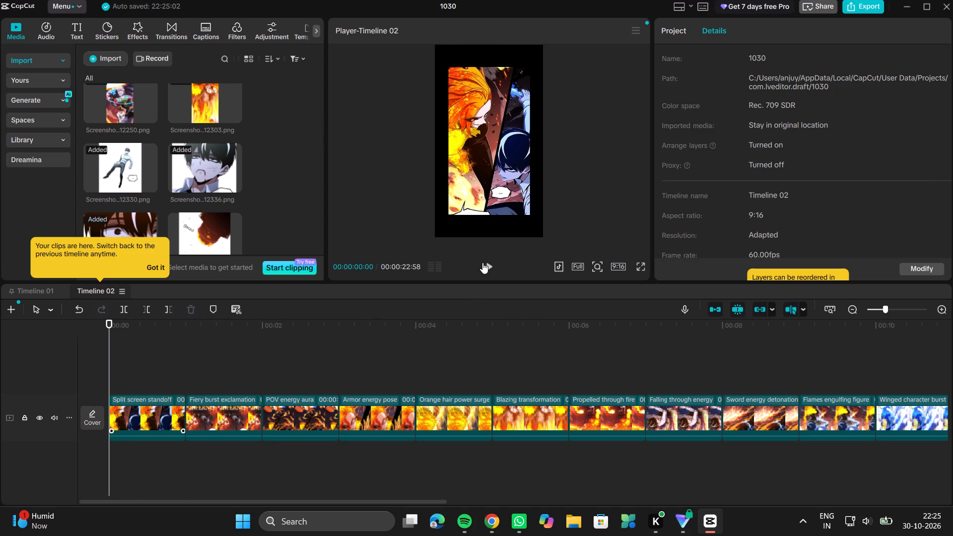
click(485, 263)
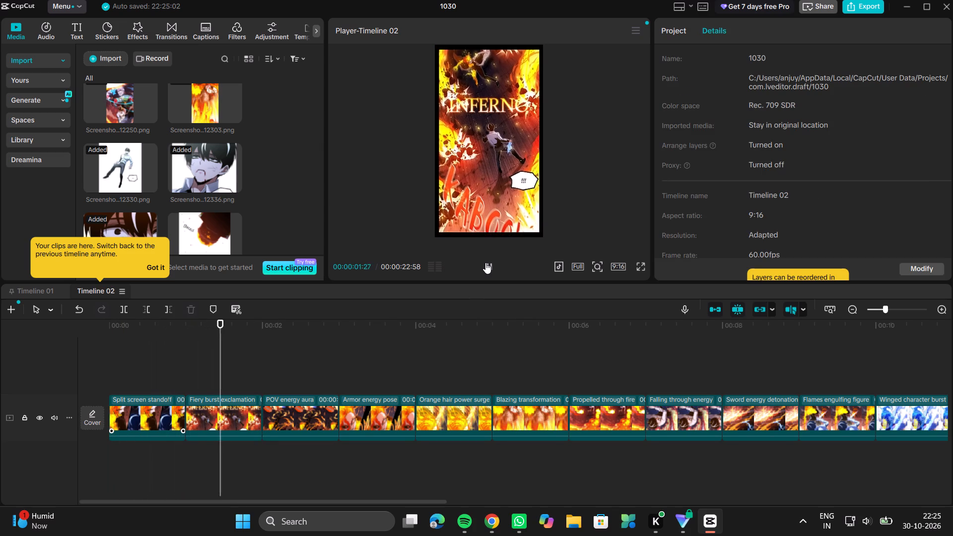
click(485, 263)
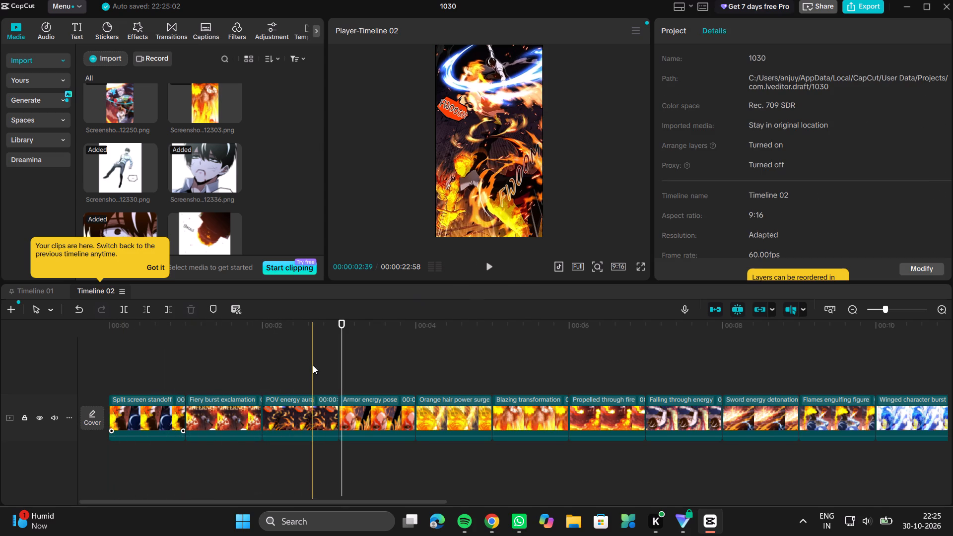
Add a Transform keyframe near the start of the POV energy aura clip, at 00:00:02:03.
click(313, 365)
click(314, 318)
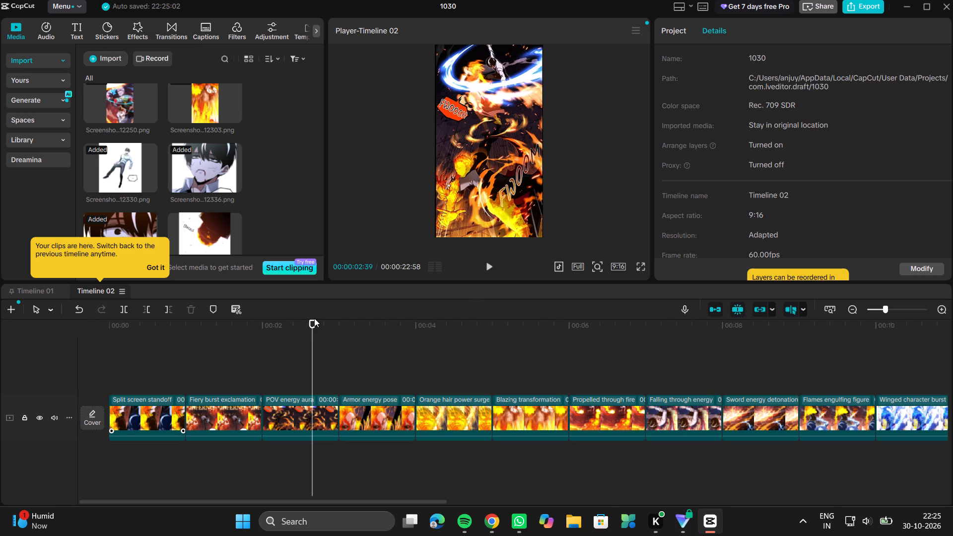
drag(313, 322, 267, 325)
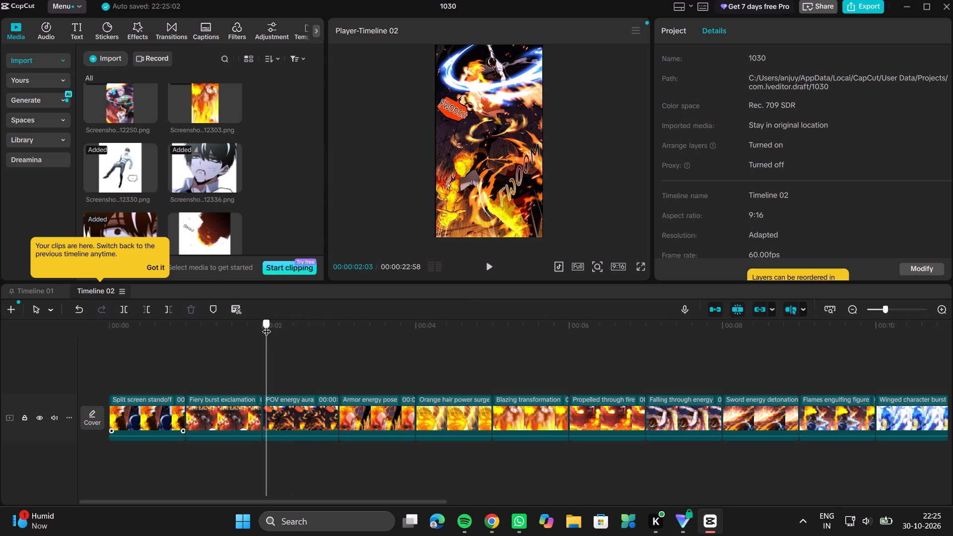
drag(267, 325, 268, 325)
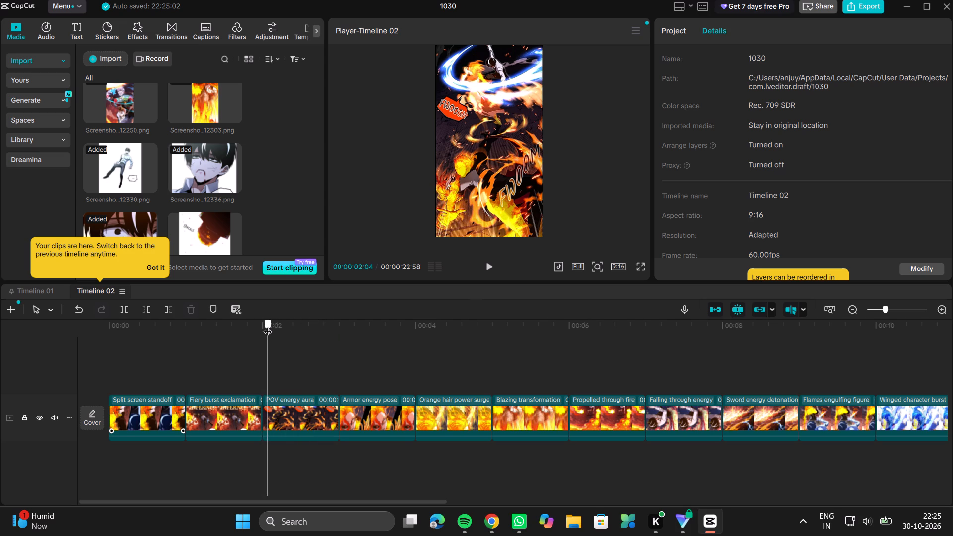
drag(268, 325, 267, 325)
drag(267, 325, 267, 325)
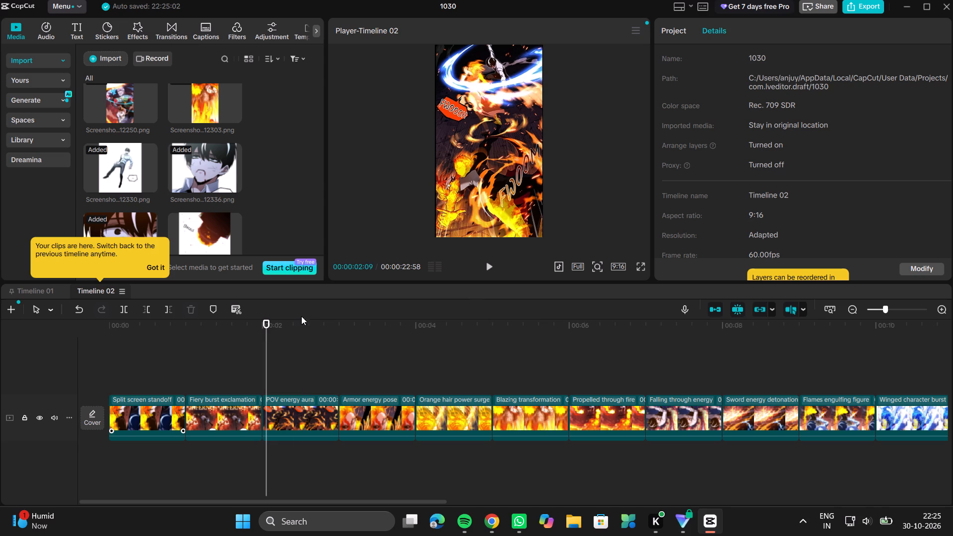
click(283, 409)
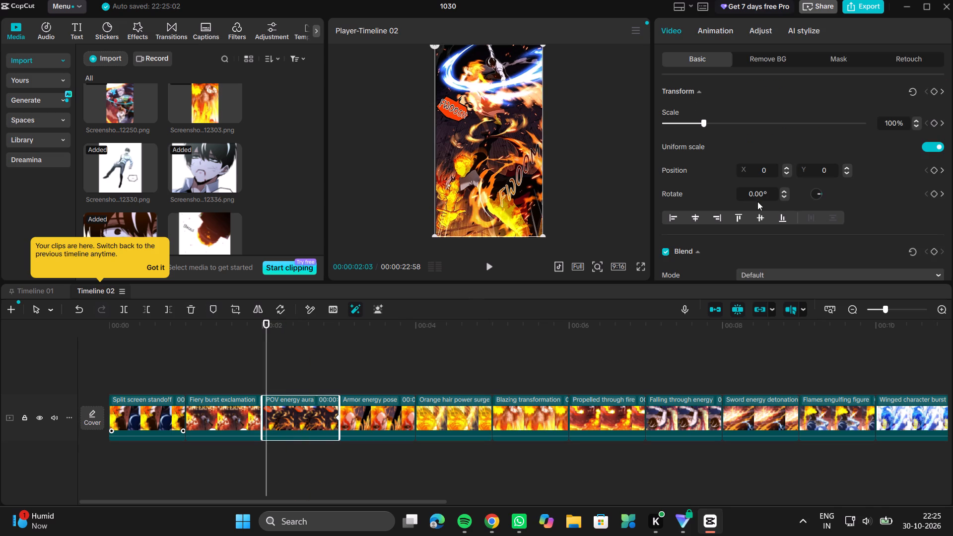
click(934, 91)
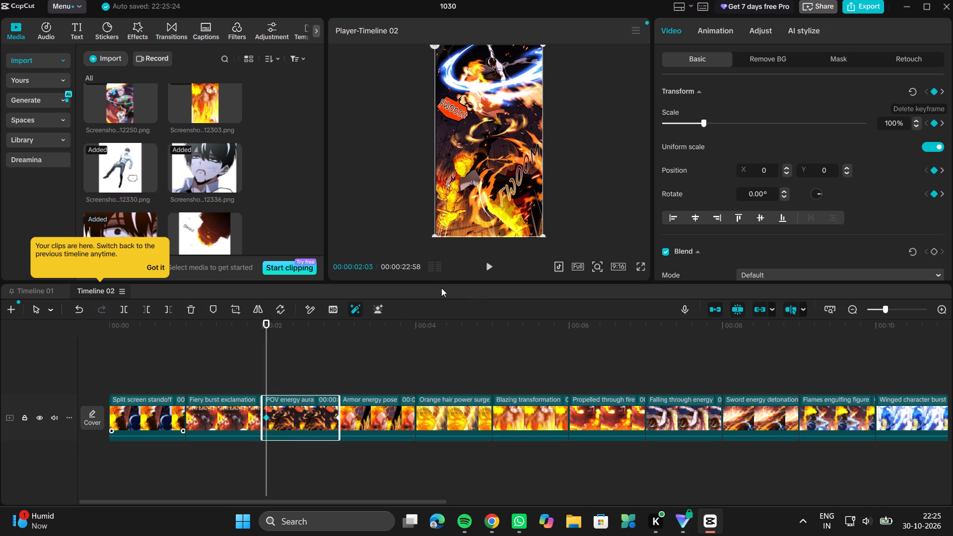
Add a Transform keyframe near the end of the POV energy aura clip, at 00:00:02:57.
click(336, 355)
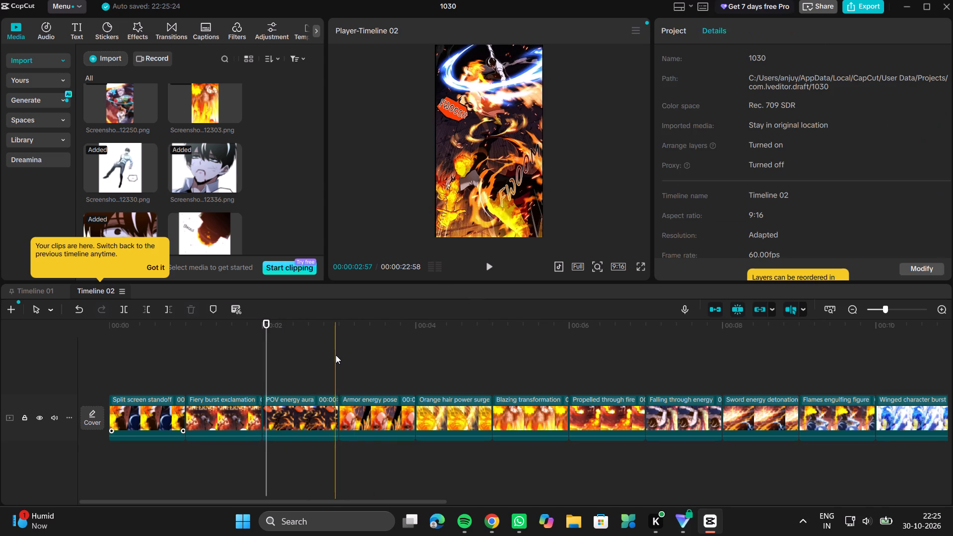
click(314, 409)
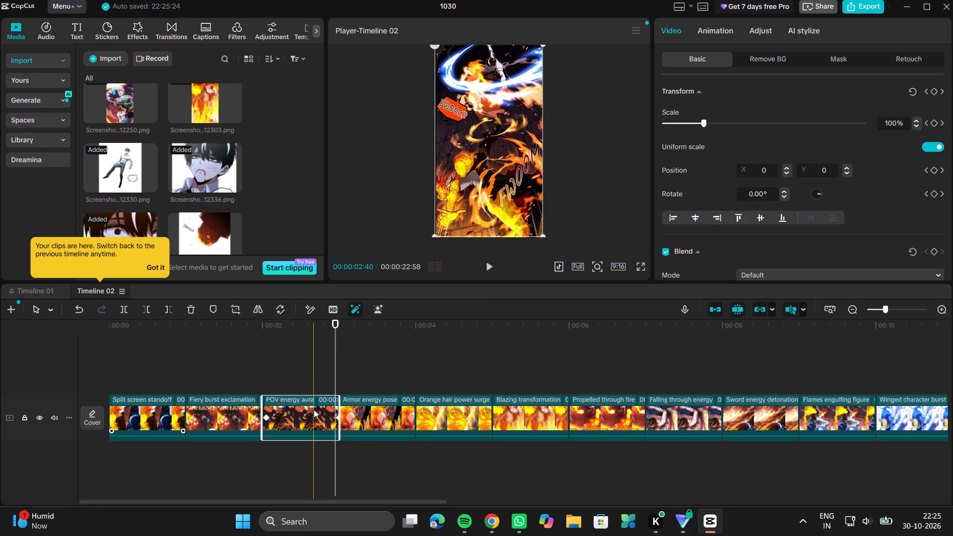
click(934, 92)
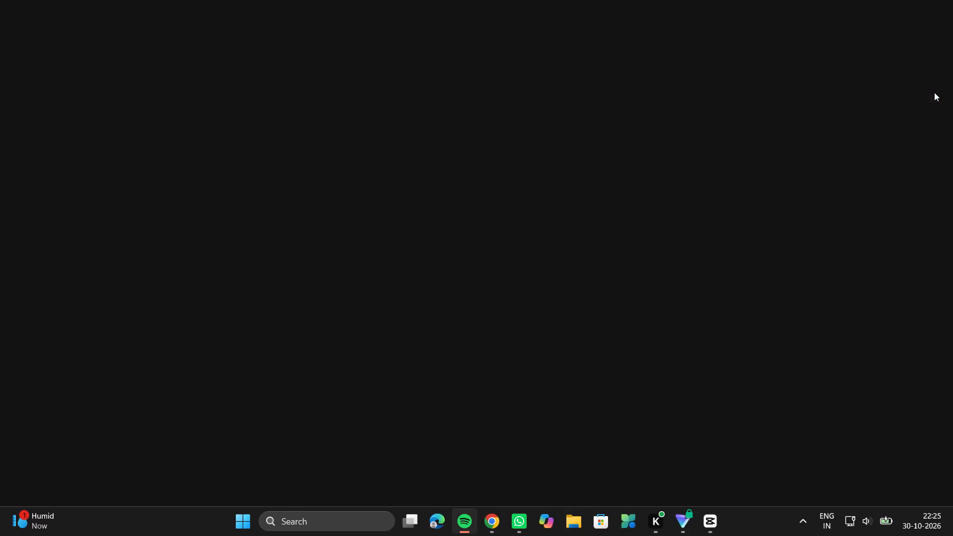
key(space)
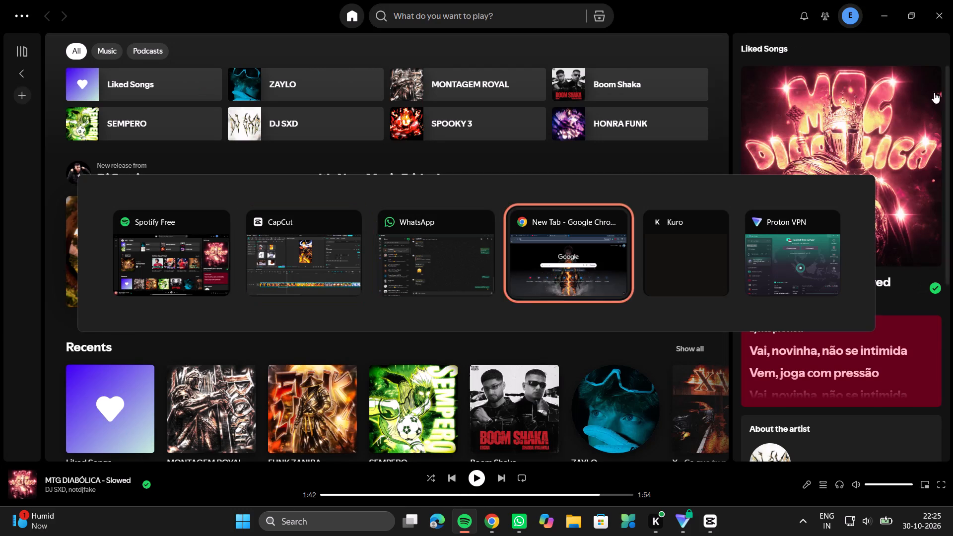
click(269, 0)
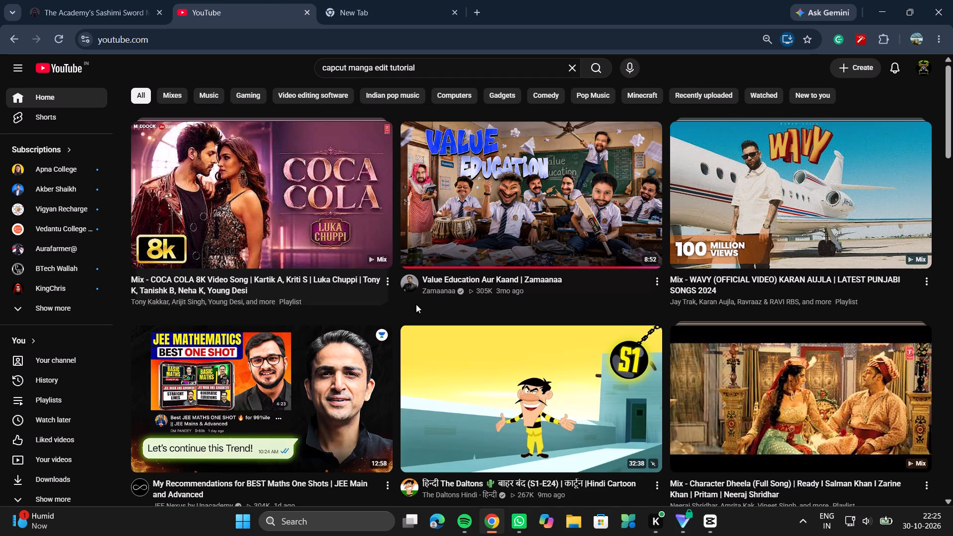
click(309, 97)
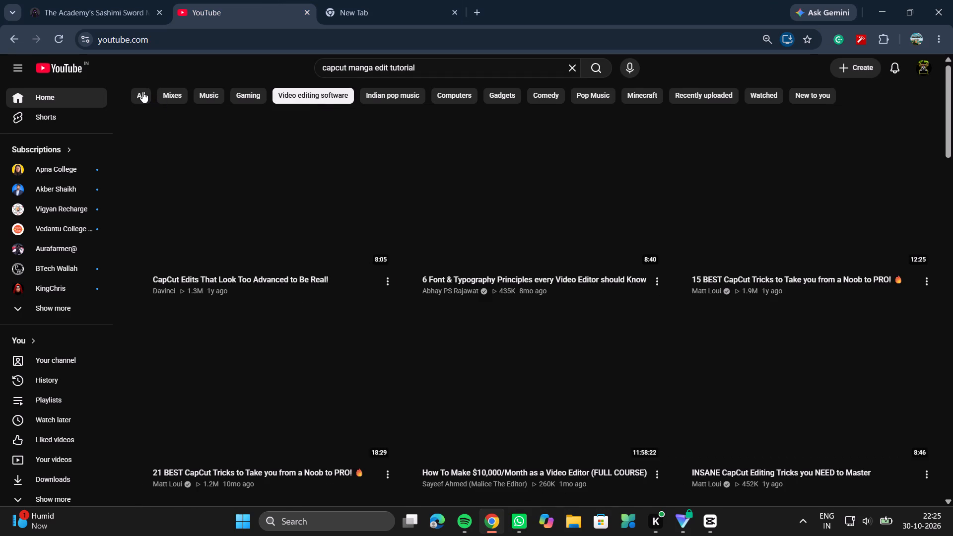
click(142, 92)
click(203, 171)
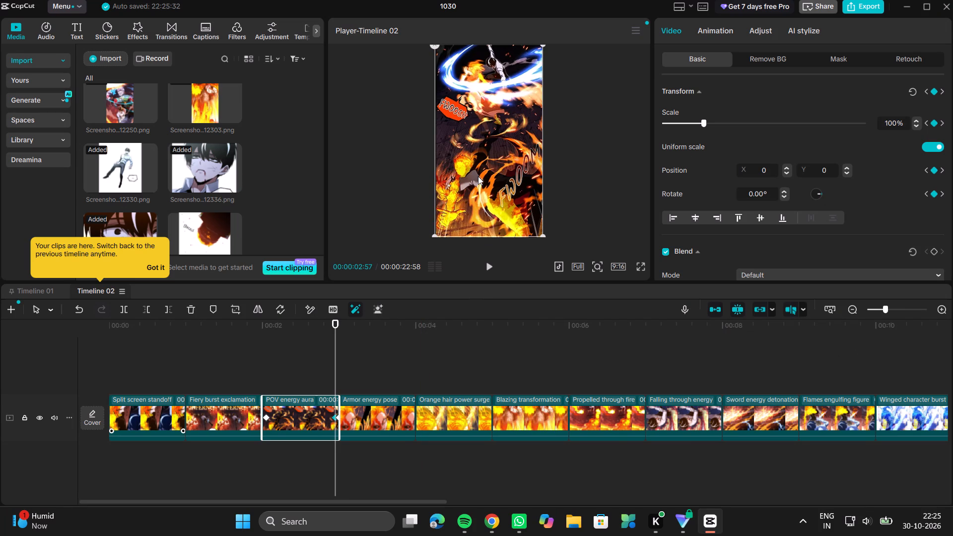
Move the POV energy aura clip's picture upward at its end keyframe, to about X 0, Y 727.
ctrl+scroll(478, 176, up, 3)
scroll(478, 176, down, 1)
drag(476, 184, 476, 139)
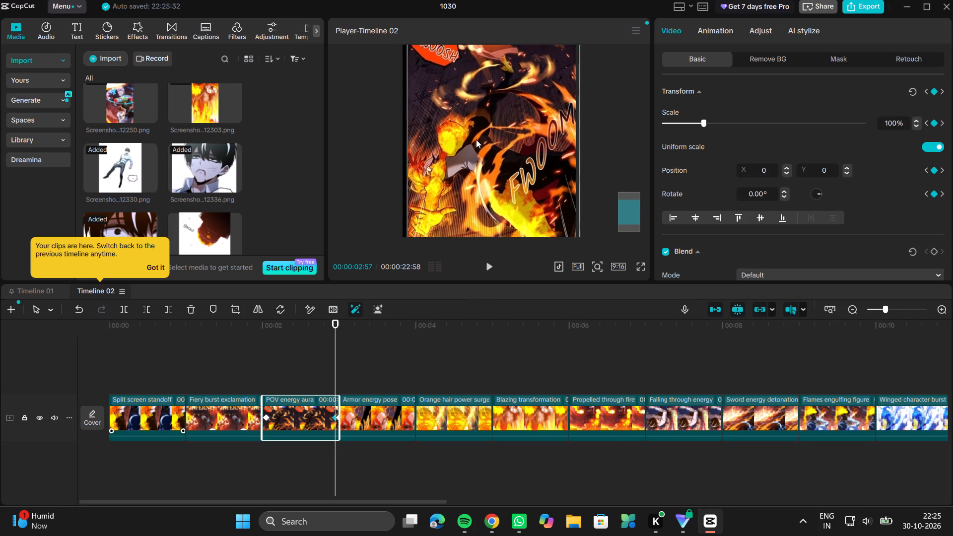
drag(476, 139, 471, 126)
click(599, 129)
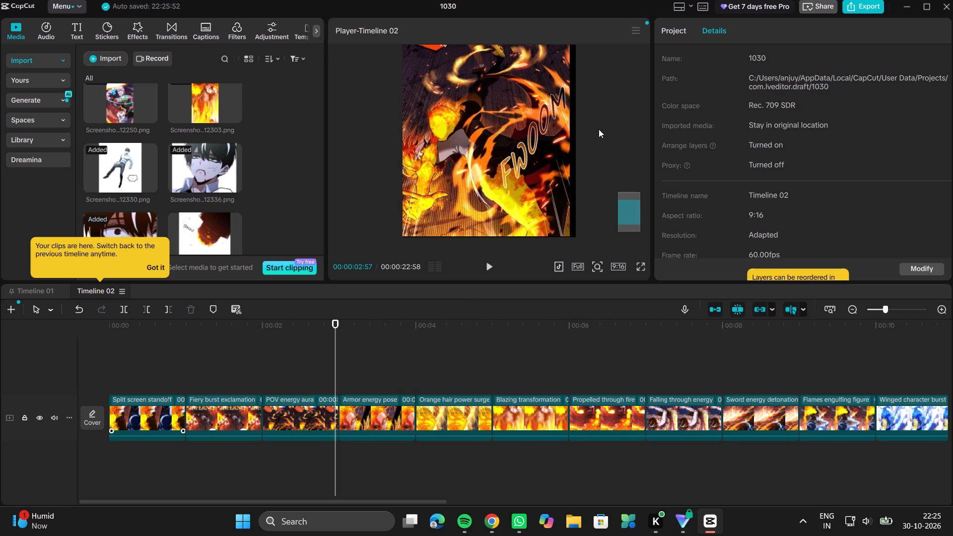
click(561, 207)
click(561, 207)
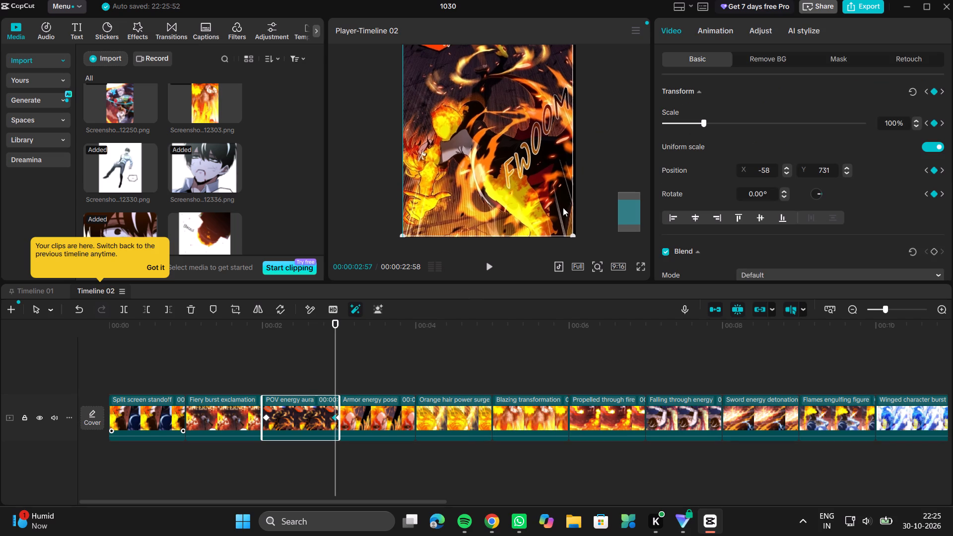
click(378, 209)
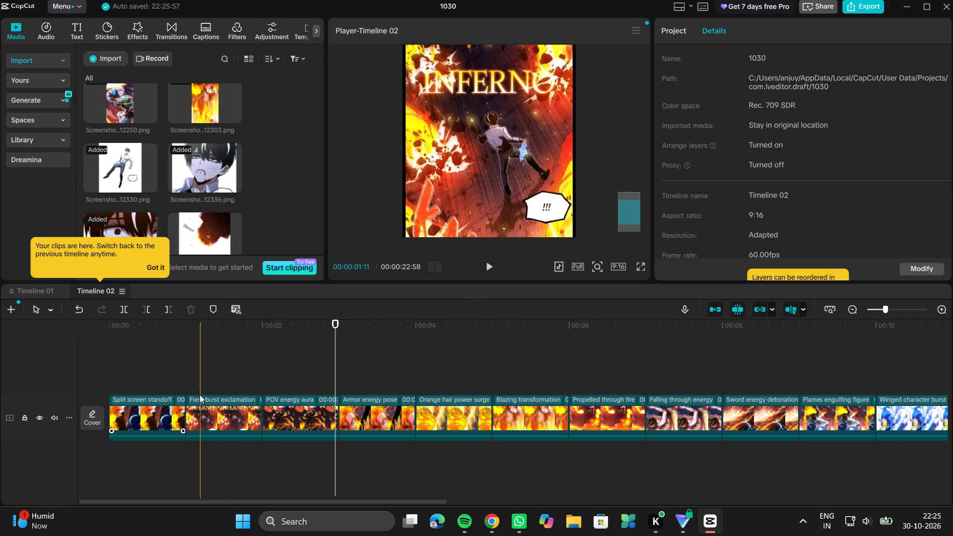
Play back from midway through the Fiery burst exclamation clip past the POV energy aura clip to review its upward movement.
click(222, 382)
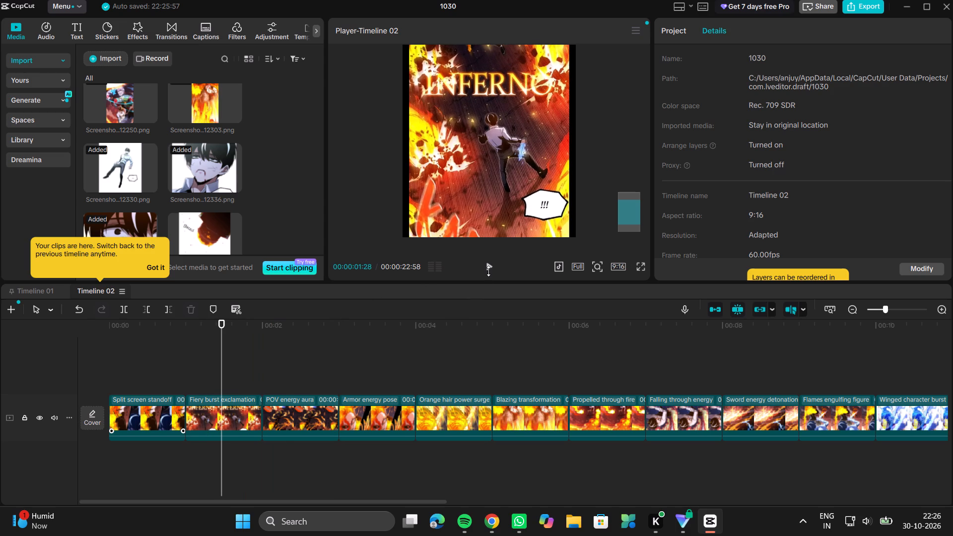
click(488, 271)
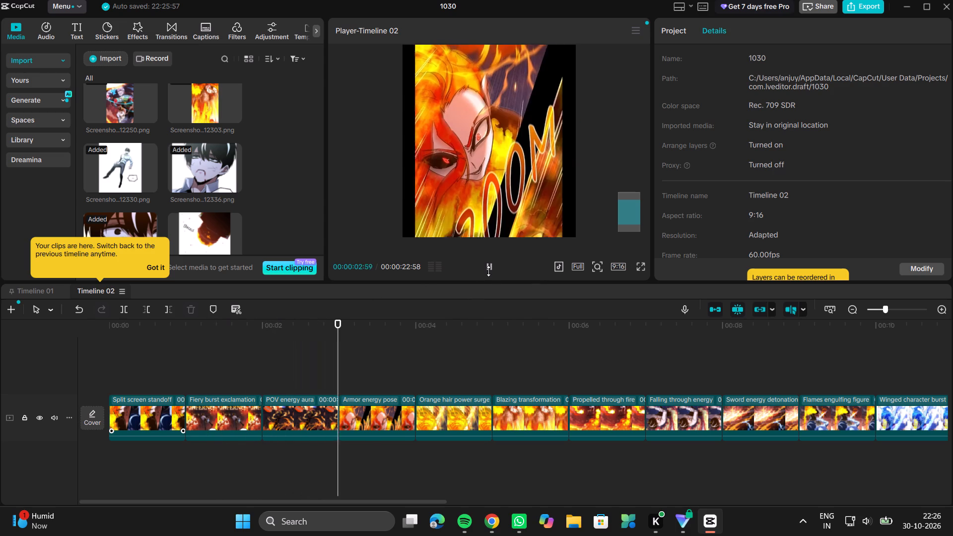
click(487, 267)
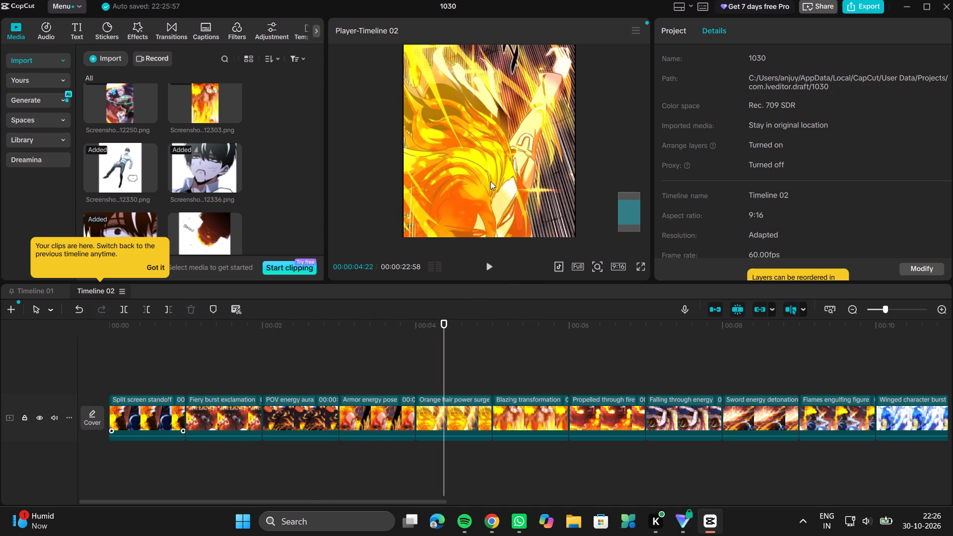
ctrl+scroll(490, 181, down, 4)
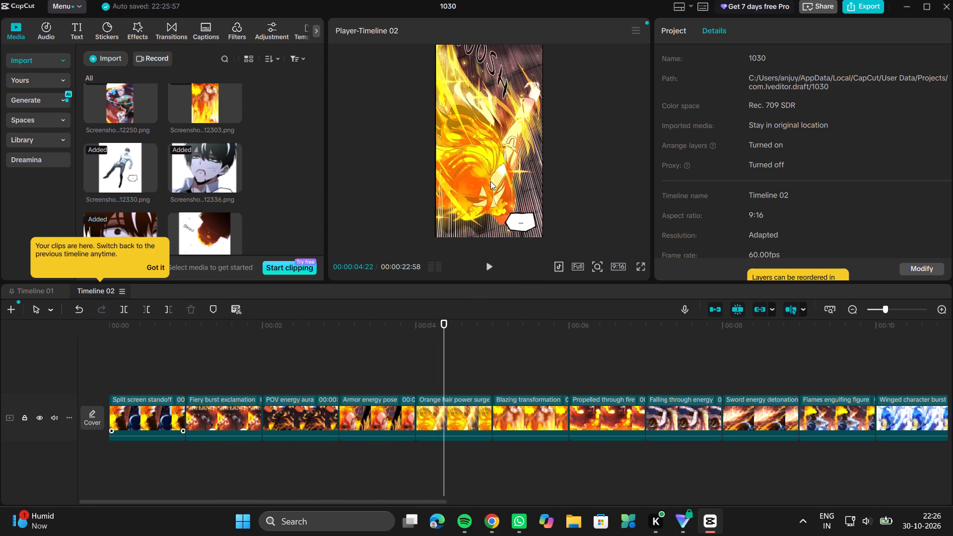
click(228, 361)
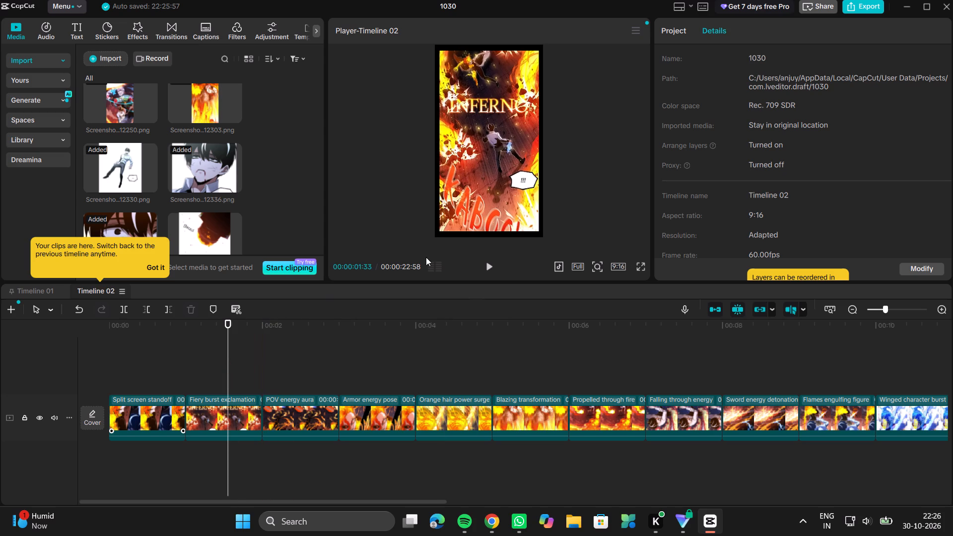
click(491, 266)
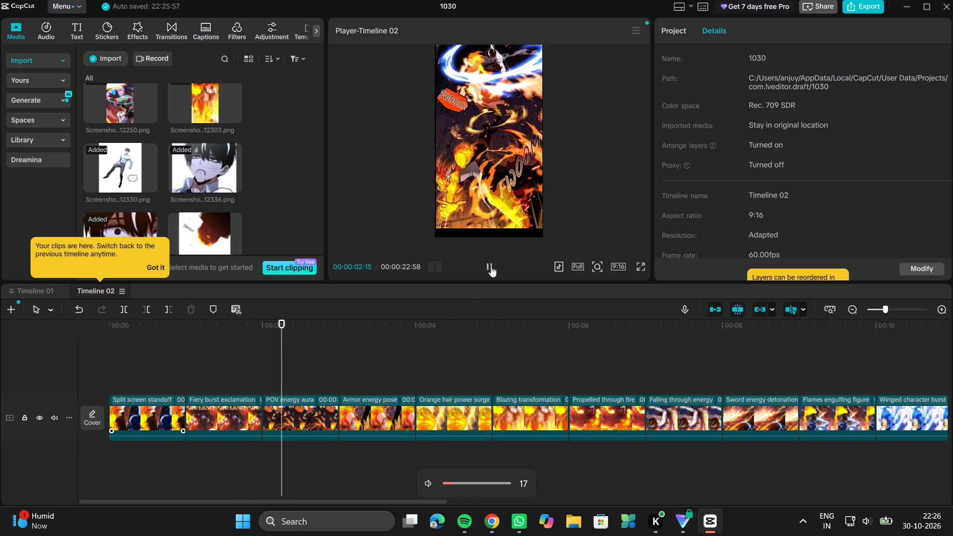
click(491, 266)
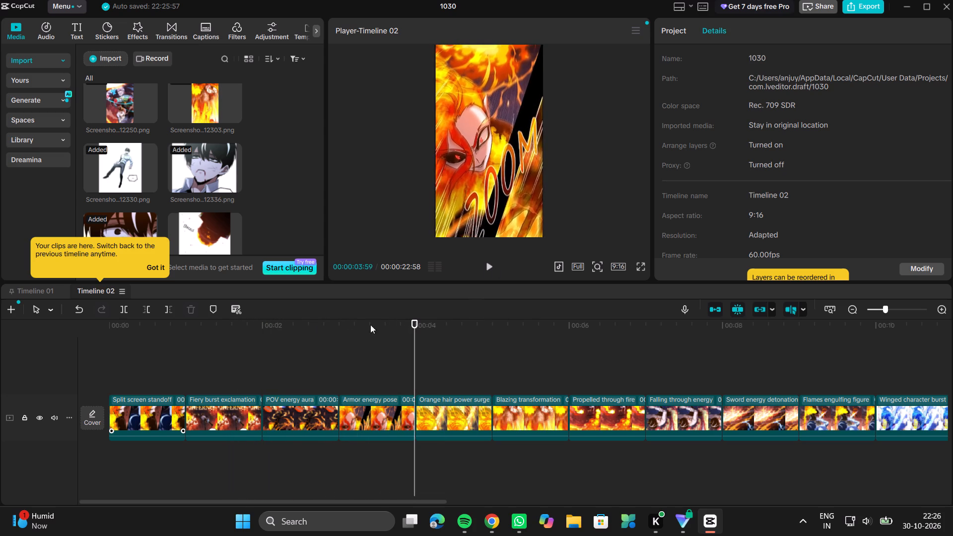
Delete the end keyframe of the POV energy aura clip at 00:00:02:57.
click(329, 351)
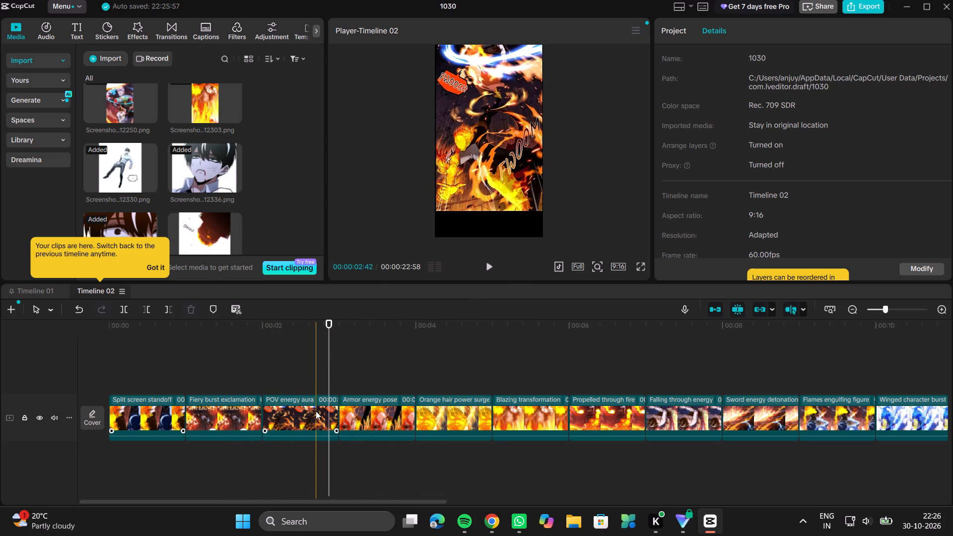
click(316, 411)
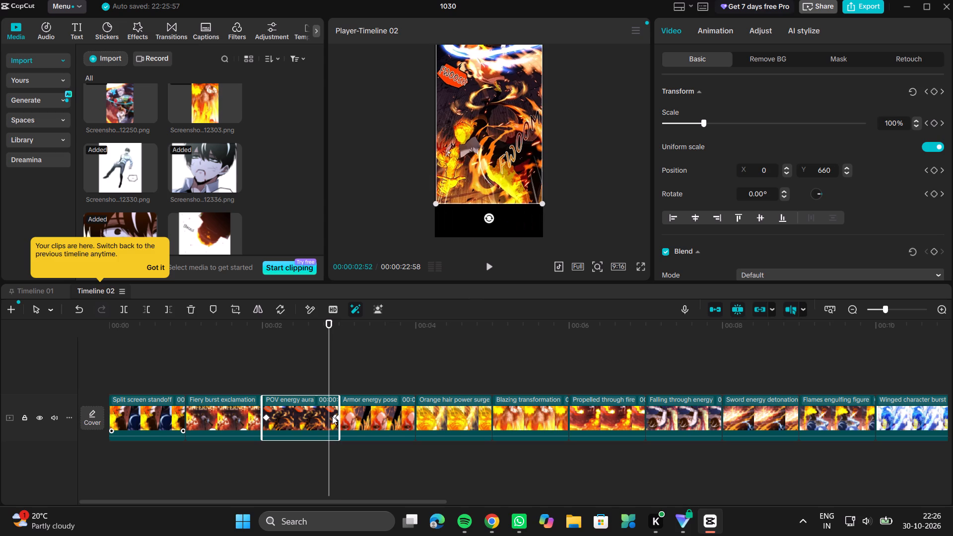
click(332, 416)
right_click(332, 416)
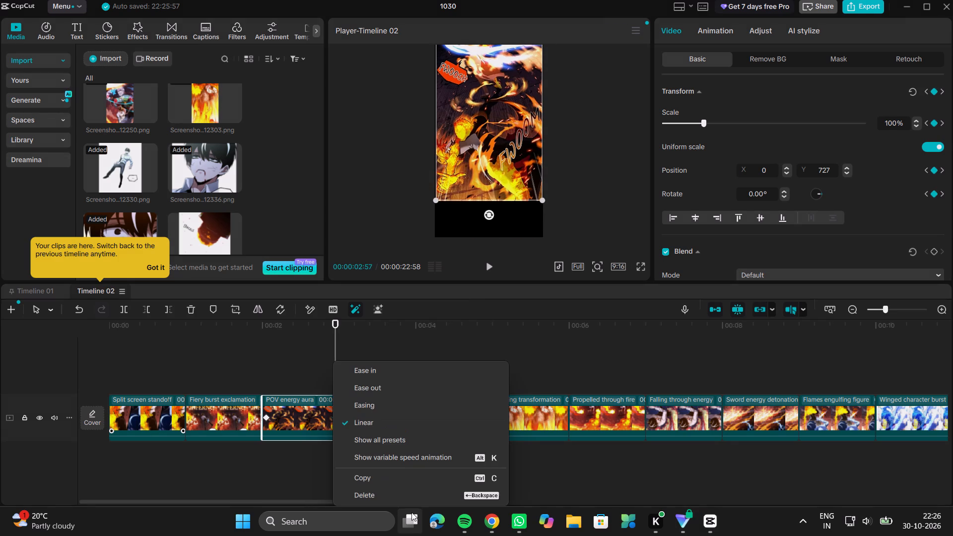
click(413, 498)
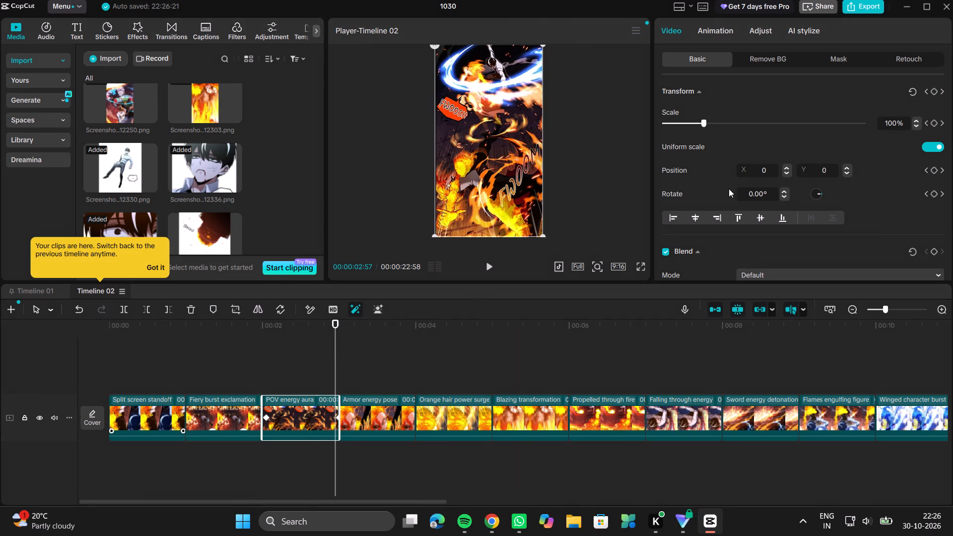
Add a Transform keyframe to the POV energy aura clip at 00:00:02:57, enlarging it to about 149% at about X 811, Y 254.
click(937, 94)
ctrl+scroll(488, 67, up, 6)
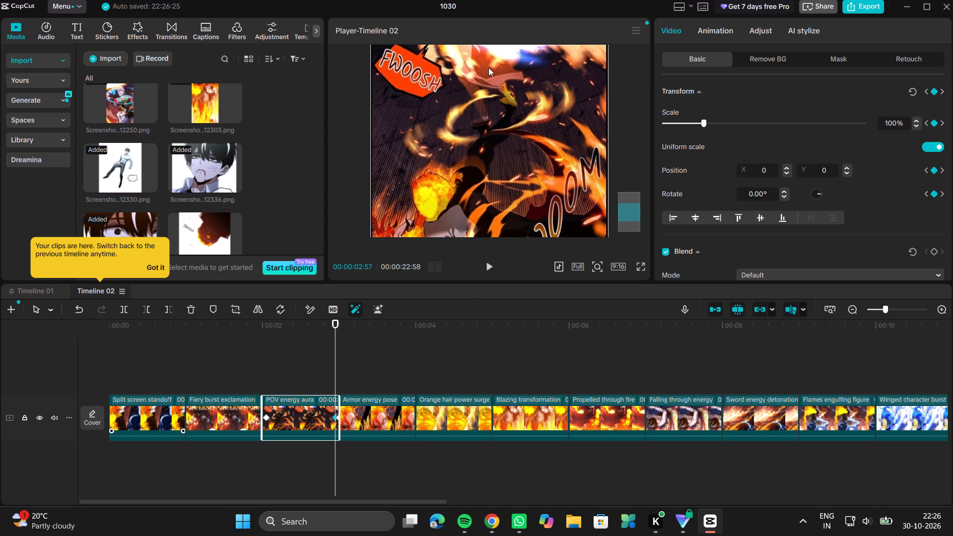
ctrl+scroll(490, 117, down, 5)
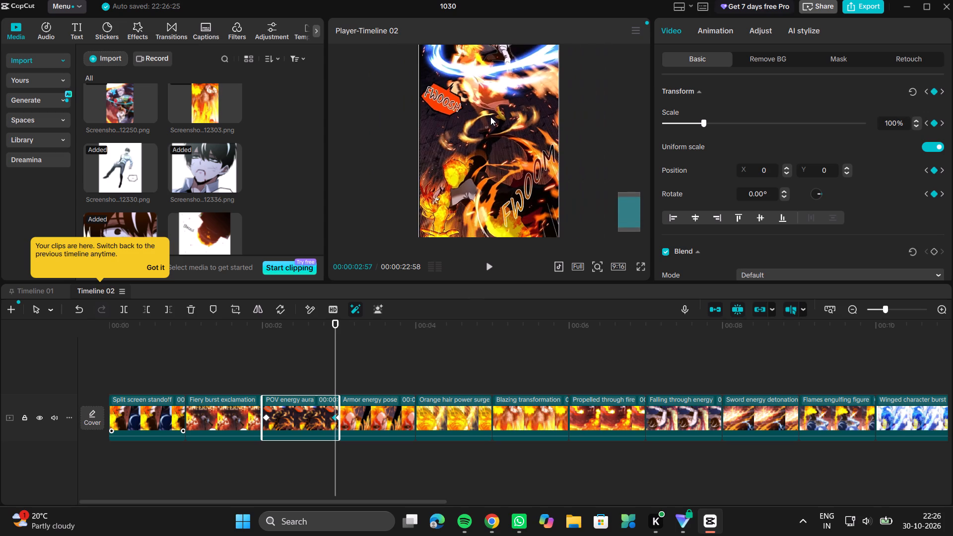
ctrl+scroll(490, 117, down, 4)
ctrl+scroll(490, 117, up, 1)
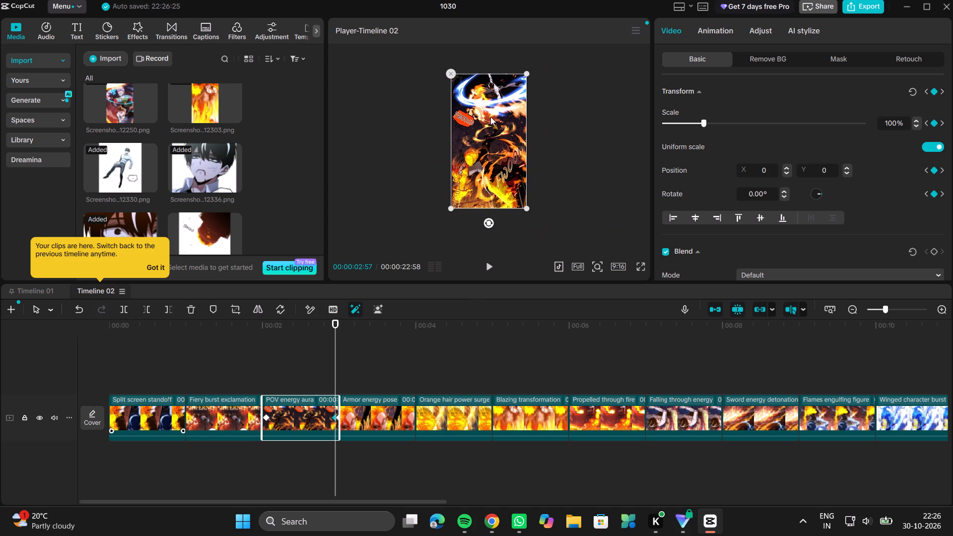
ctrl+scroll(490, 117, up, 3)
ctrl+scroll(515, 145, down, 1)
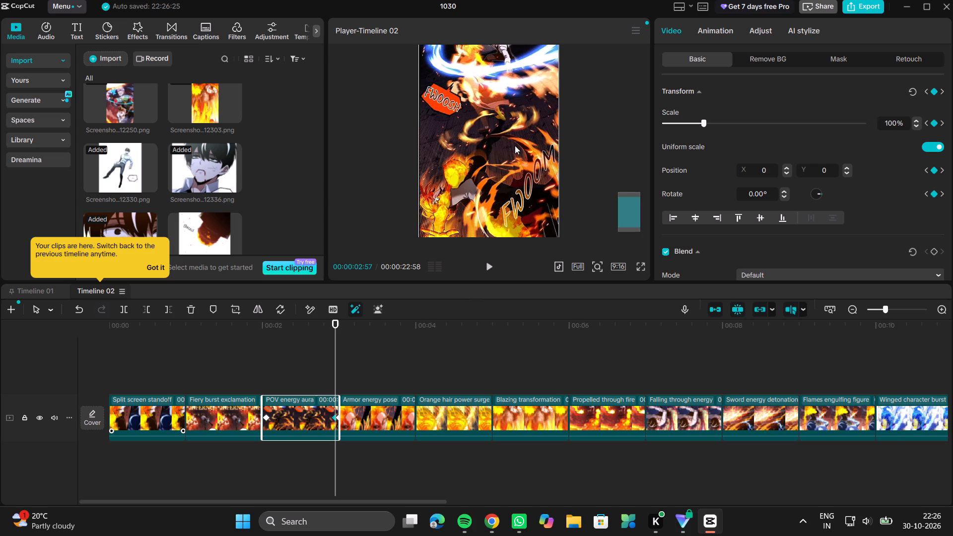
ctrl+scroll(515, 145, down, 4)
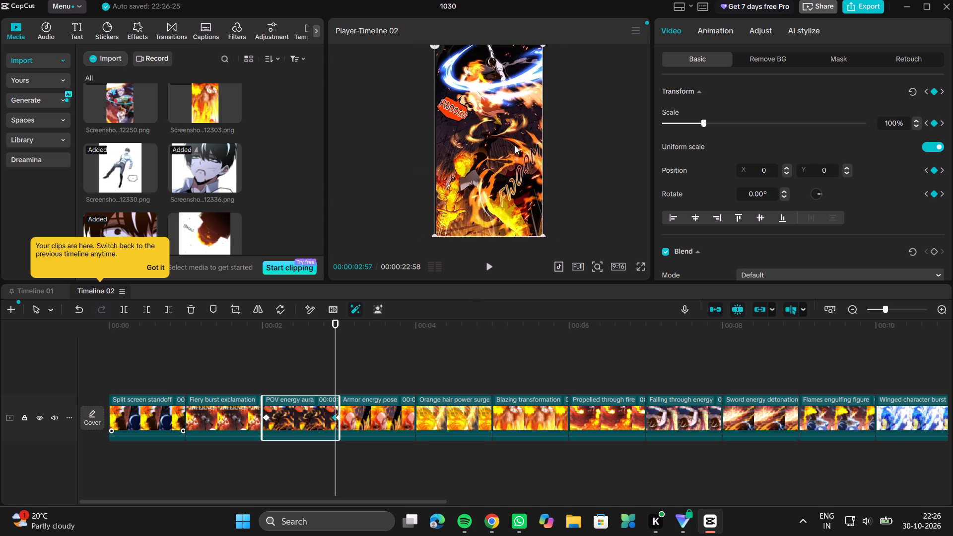
Delete the end keyframe of the POV energy aura clip at 00:00:02:57.
right_click(333, 416)
click(392, 494)
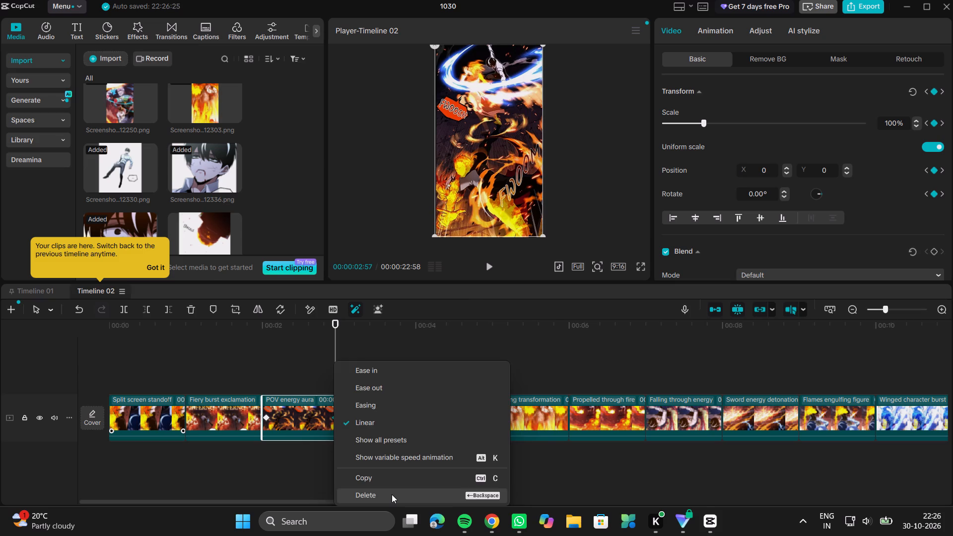
Add a Transform keyframe to the POV energy aura clip at 00:00:02:57, with scale about 149% and position about X 811, Y 254.
click(932, 92)
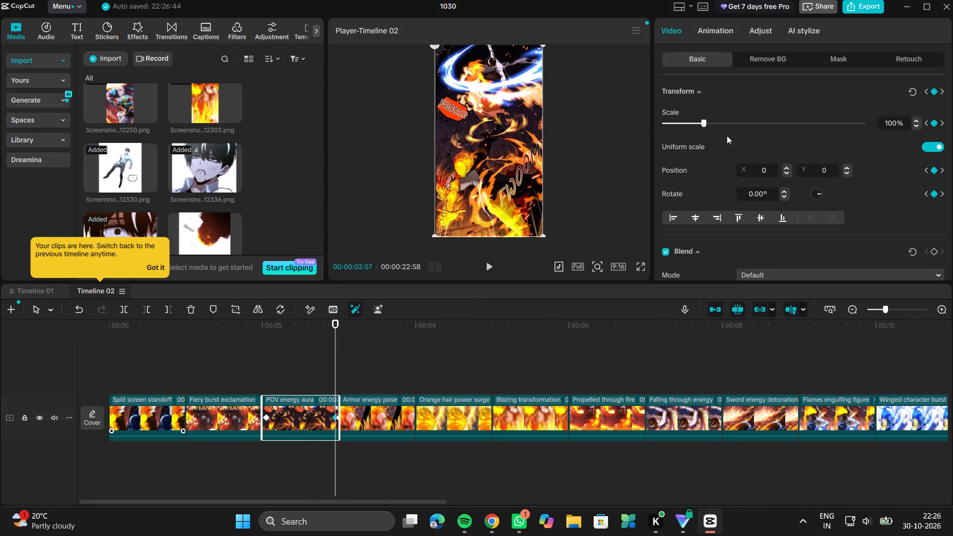
drag(705, 124, 708, 124)
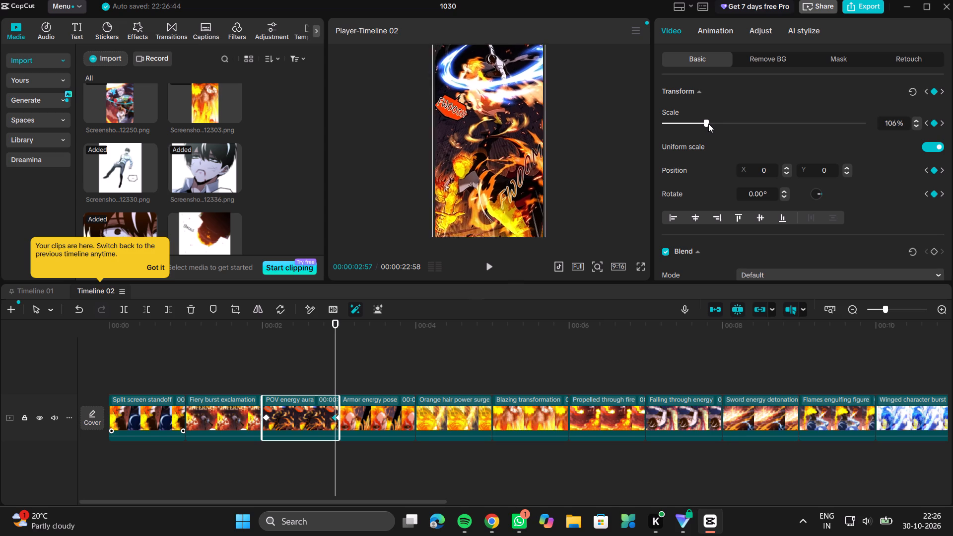
drag(708, 124, 725, 124)
drag(500, 121, 500, 123)
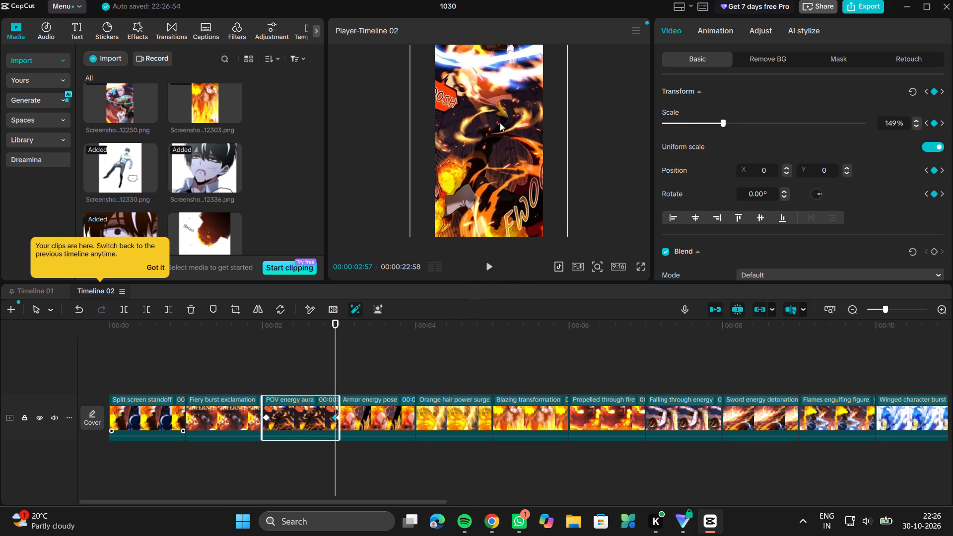
drag(500, 123, 493, 171)
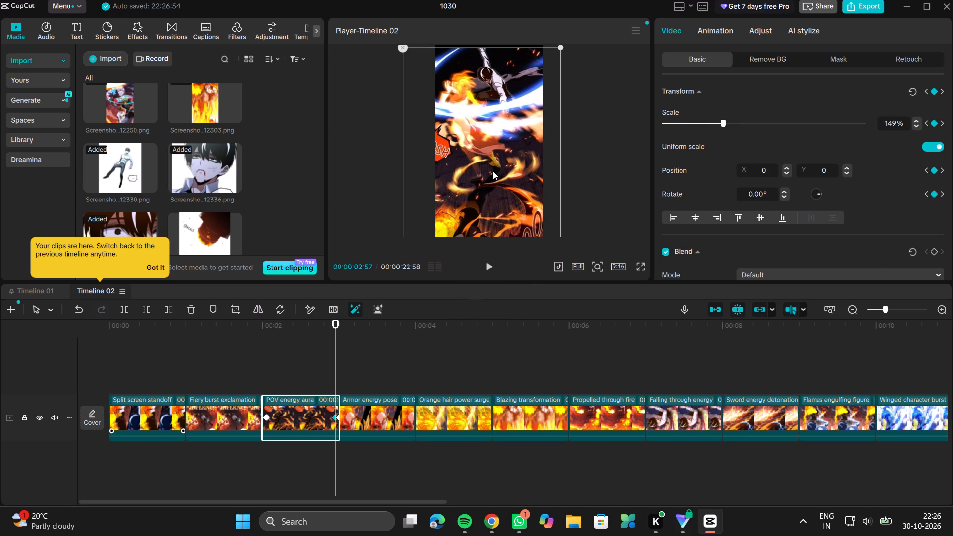
drag(493, 171, 541, 108)
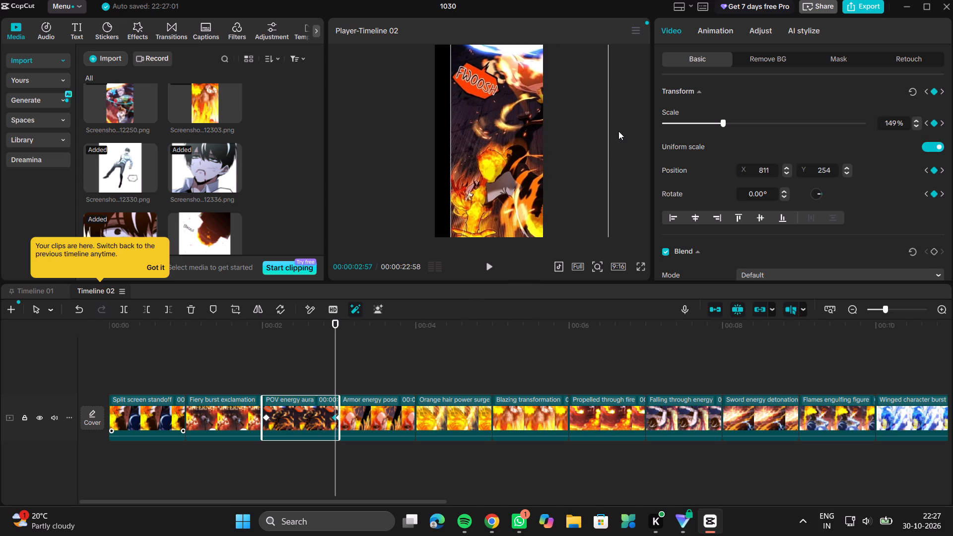
Play back from the Fiery burst exclamation clip past the POV energy aura clip twice to review its zoom-in.
click(241, 355)
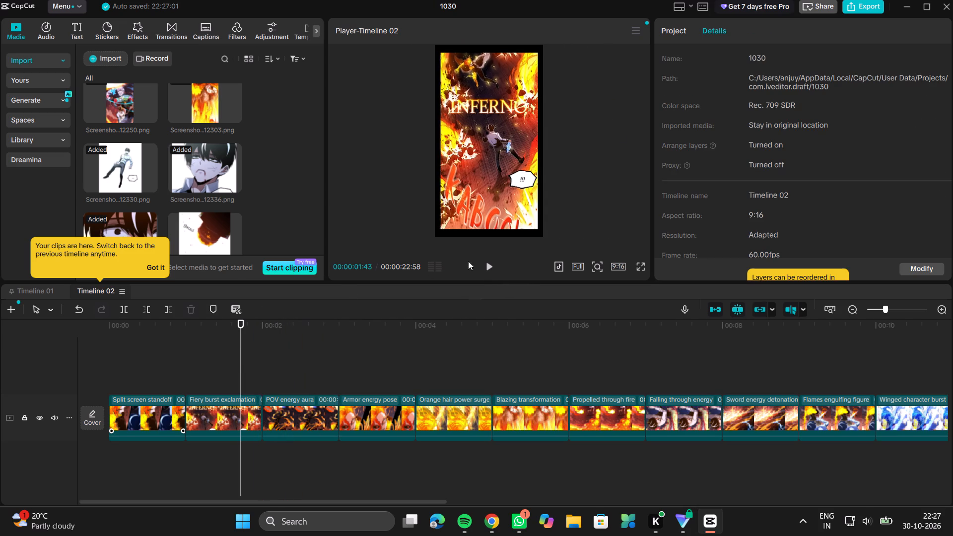
click(486, 268)
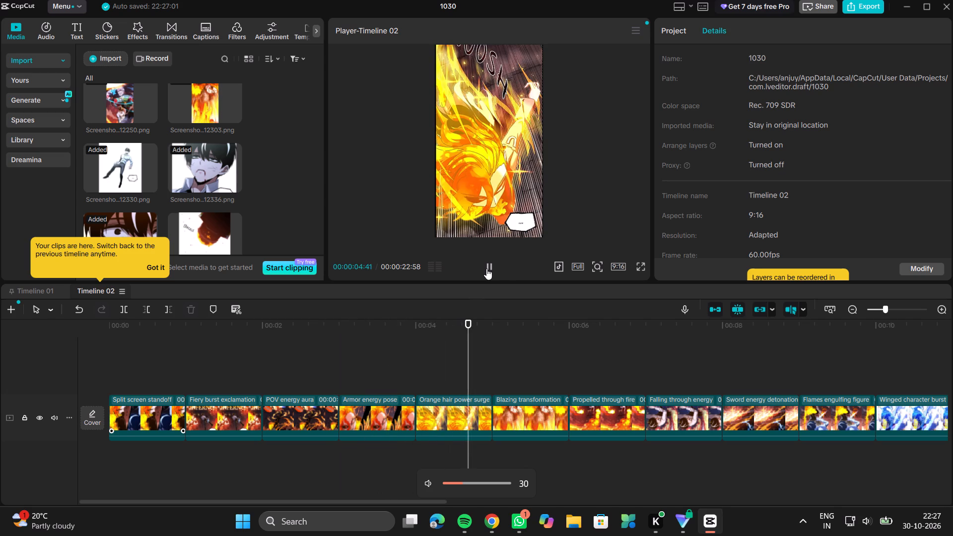
click(486, 268)
click(200, 386)
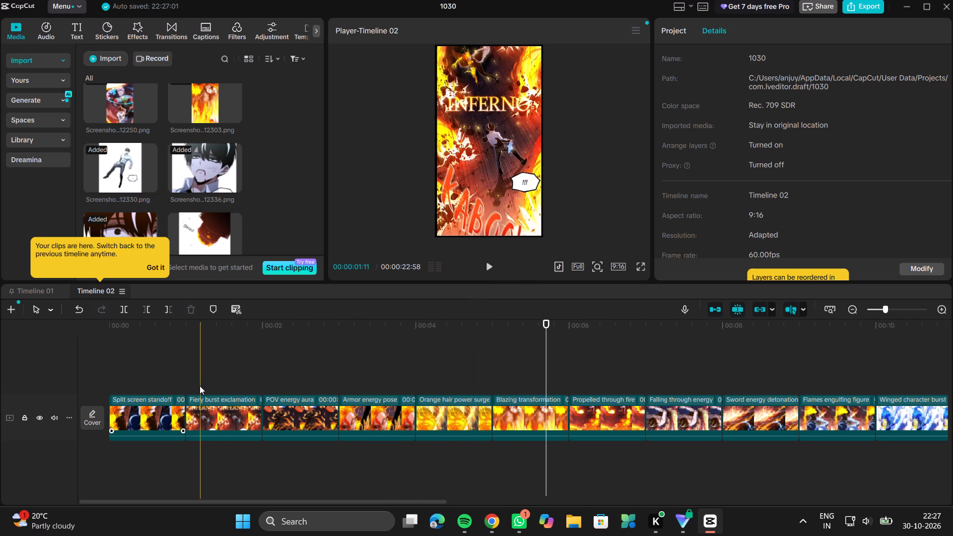
click(485, 270)
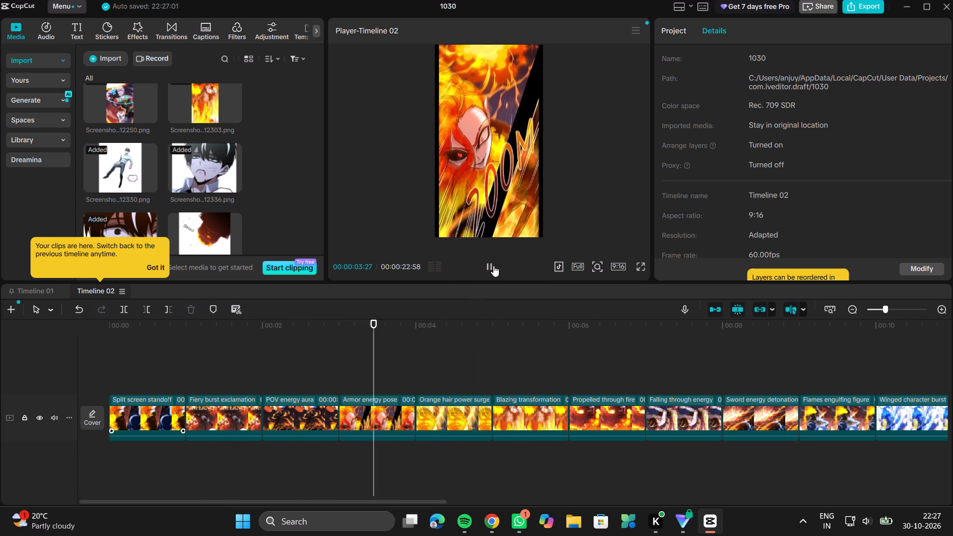
click(493, 266)
click(322, 341)
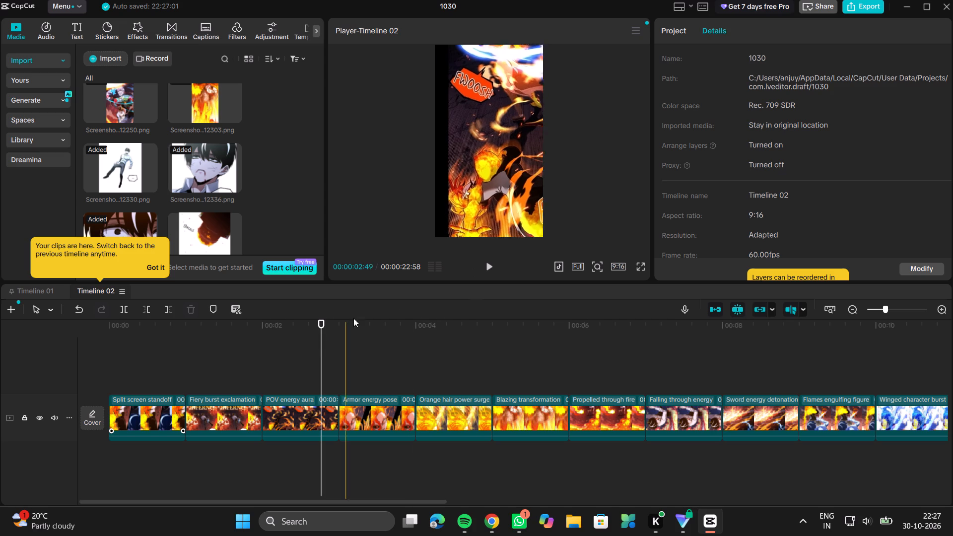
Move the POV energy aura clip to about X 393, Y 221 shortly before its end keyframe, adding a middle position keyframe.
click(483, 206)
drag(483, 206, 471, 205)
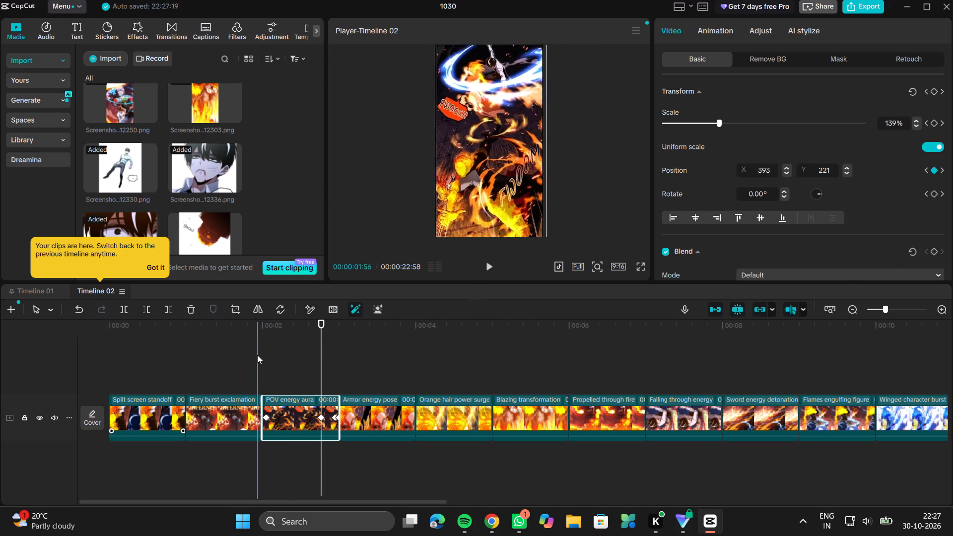
Play back from the end of the Fiery burst exclamation clip through the POV energy aura clip to review its motion.
click(257, 355)
click(486, 268)
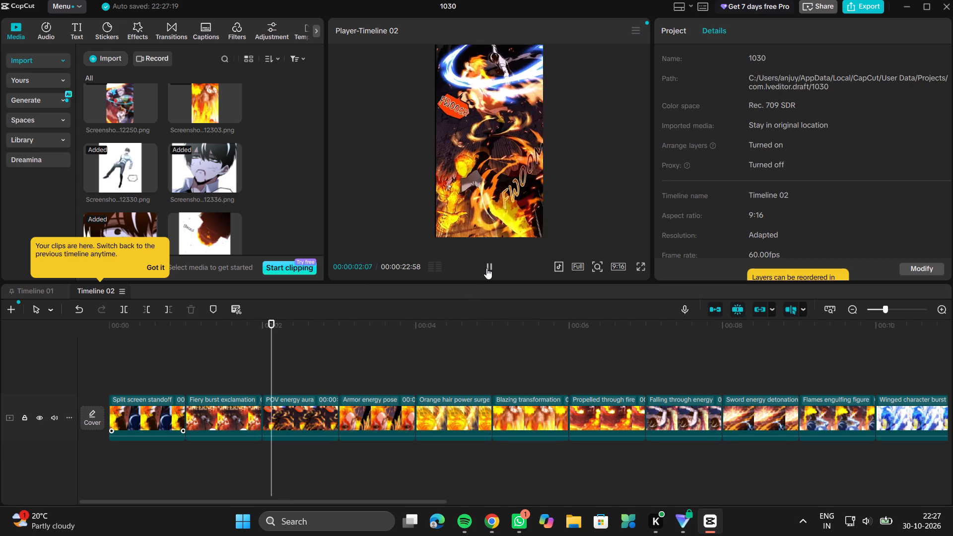
click(486, 268)
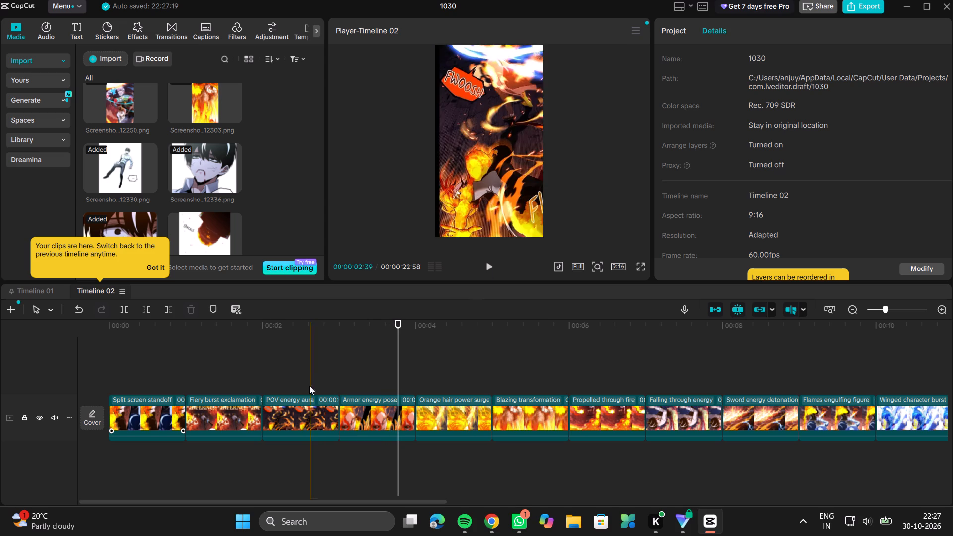
Delete the end keyframe of the POV energy aura clip at 00:00:02:57.
click(329, 415)
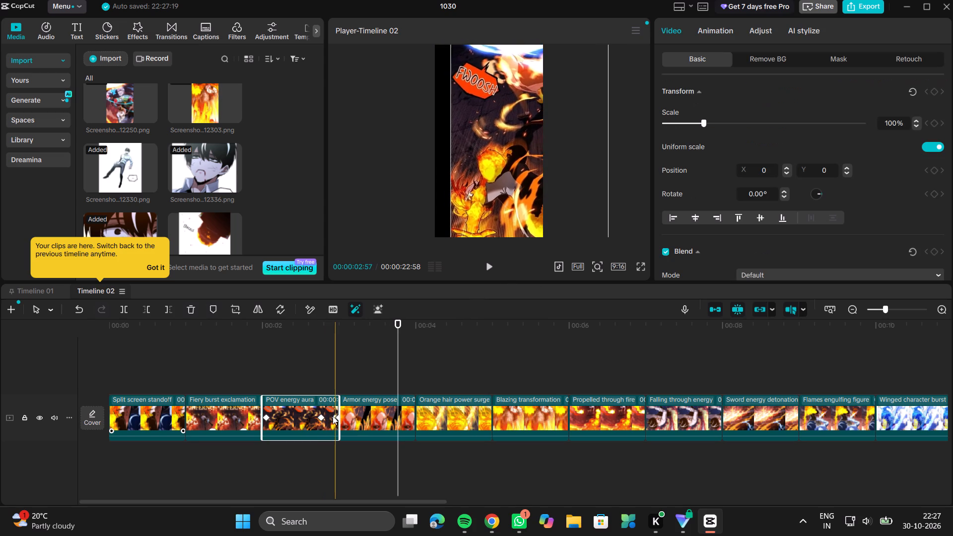
right_click(333, 416)
click(391, 500)
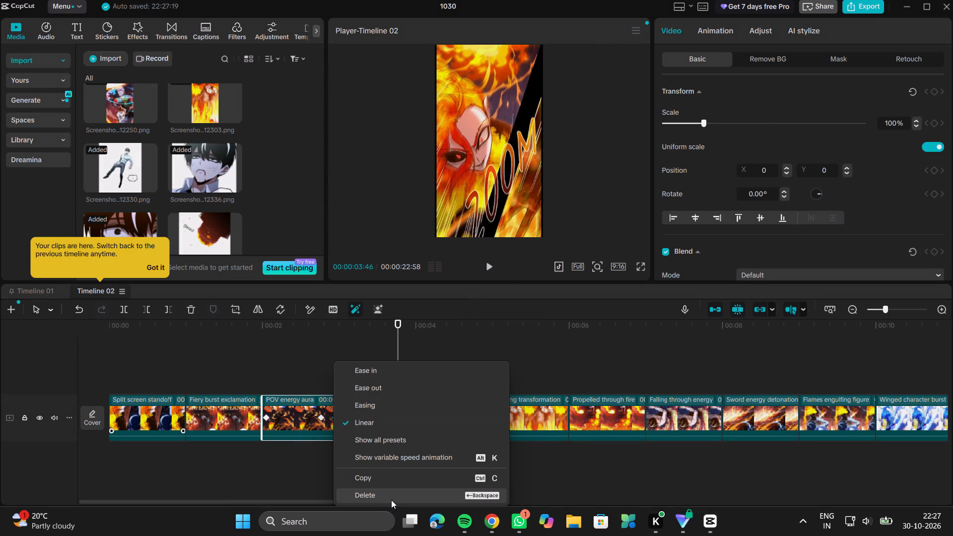
Play back the POV energy aura clip twice, from its start and from midway through the Fiery burst exclamation clip.
click(263, 355)
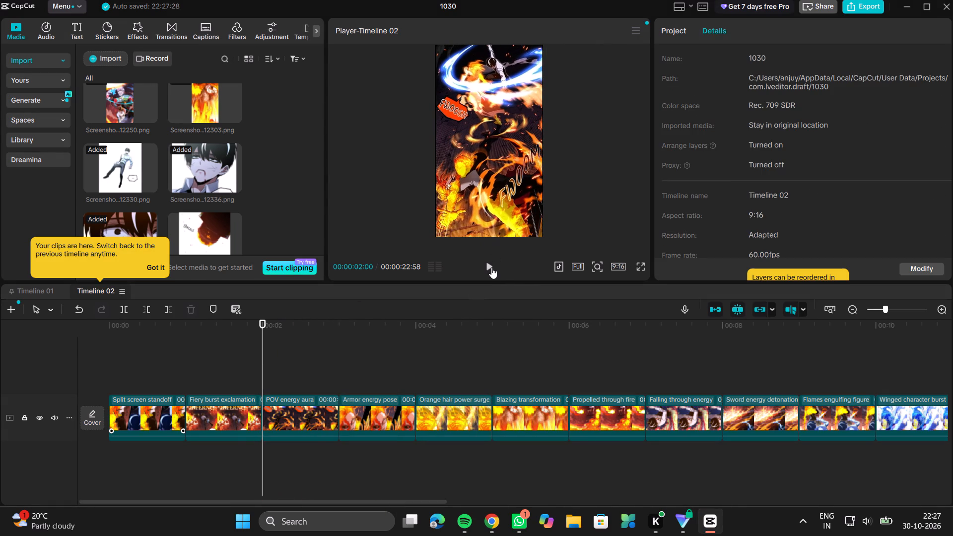
click(491, 268)
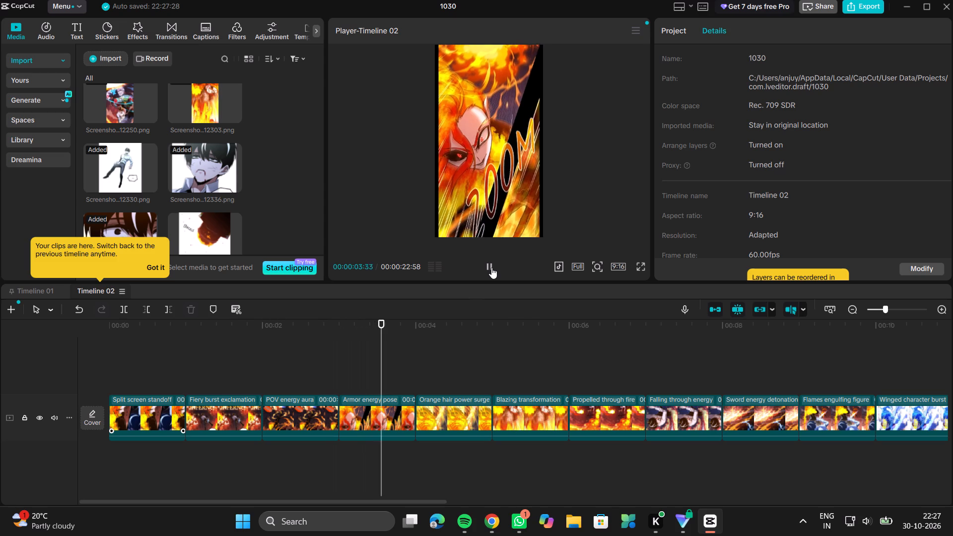
click(491, 268)
click(235, 351)
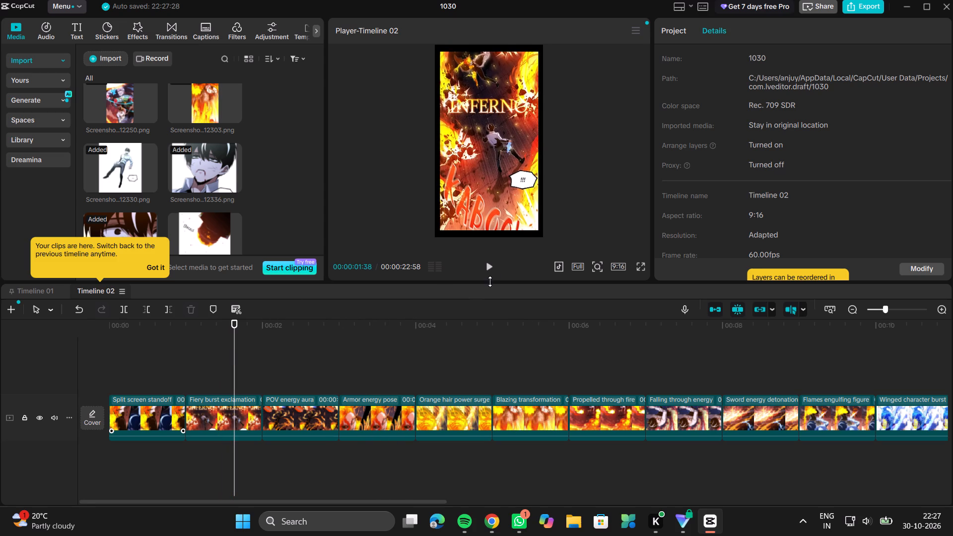
click(489, 267)
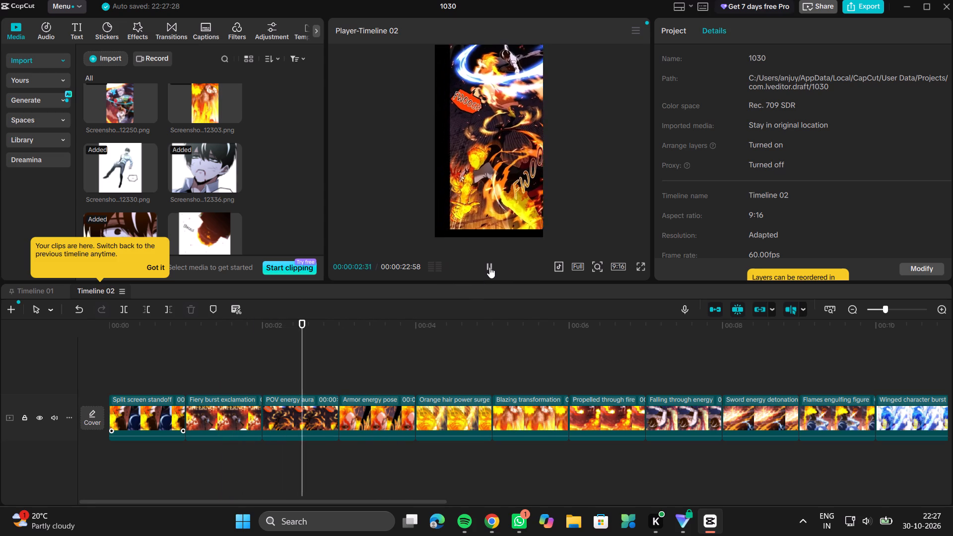
click(489, 267)
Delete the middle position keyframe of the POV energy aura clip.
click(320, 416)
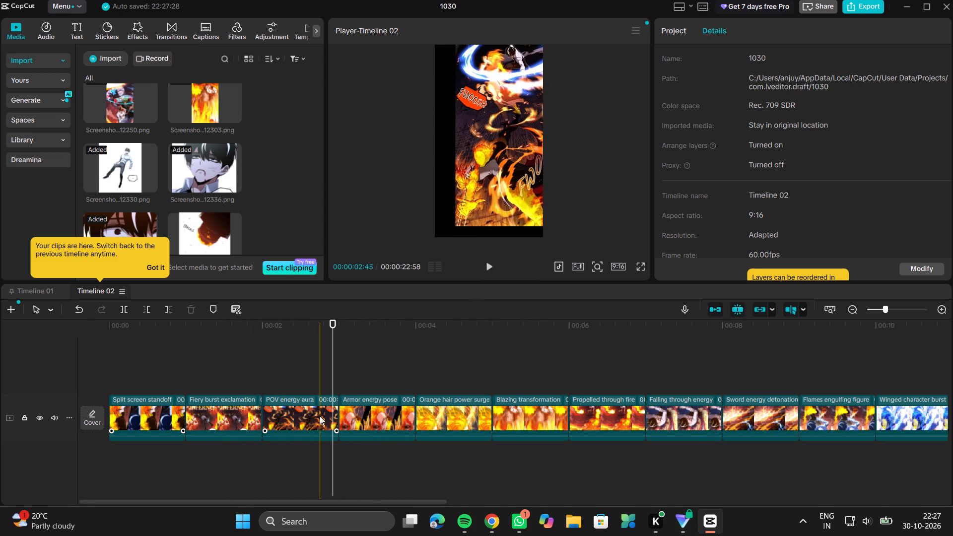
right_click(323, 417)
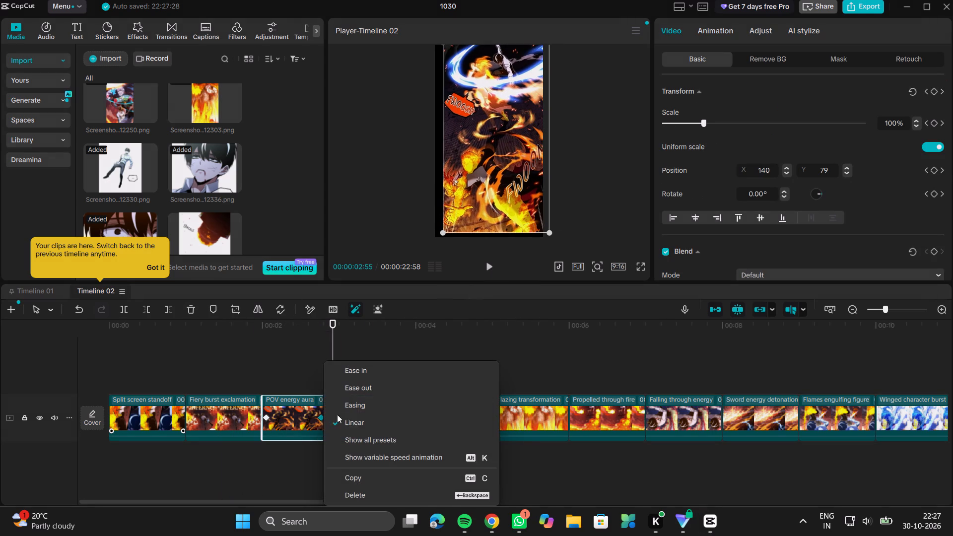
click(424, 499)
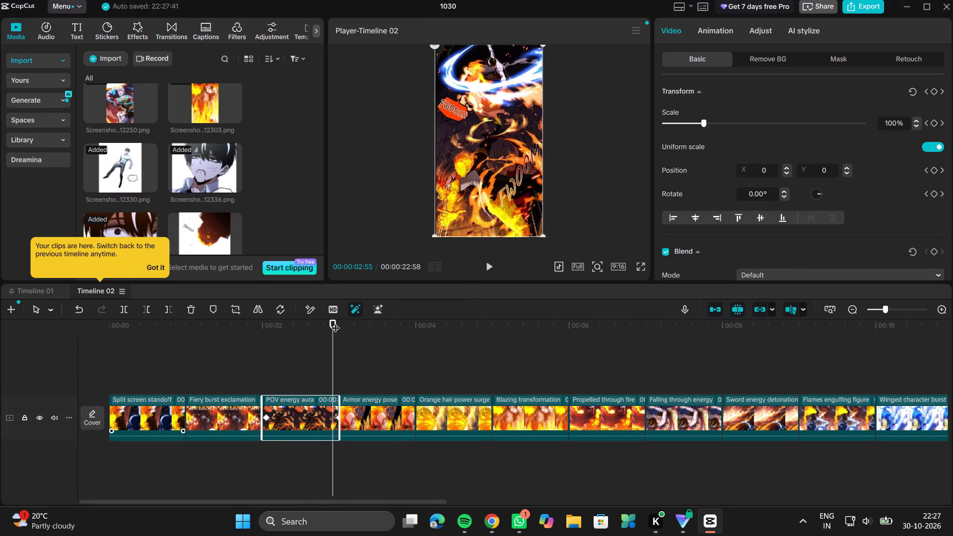
Add a Transform keyframe to the POV energy aura clip at 00:00:02:56.
click(336, 322)
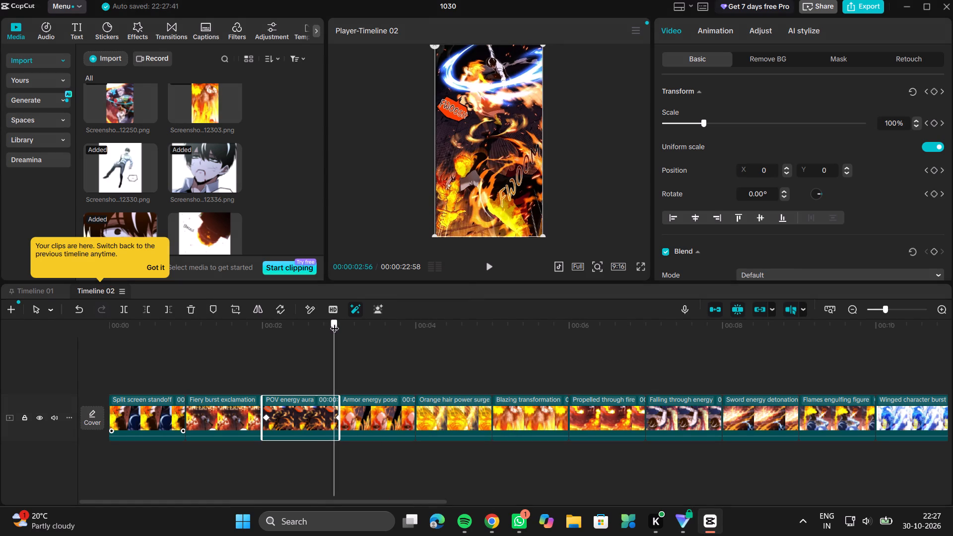
click(931, 90)
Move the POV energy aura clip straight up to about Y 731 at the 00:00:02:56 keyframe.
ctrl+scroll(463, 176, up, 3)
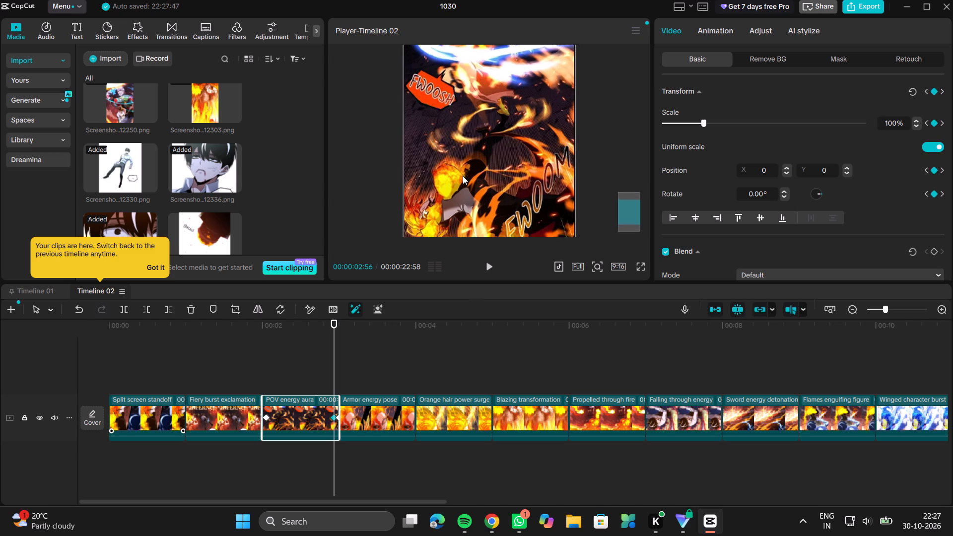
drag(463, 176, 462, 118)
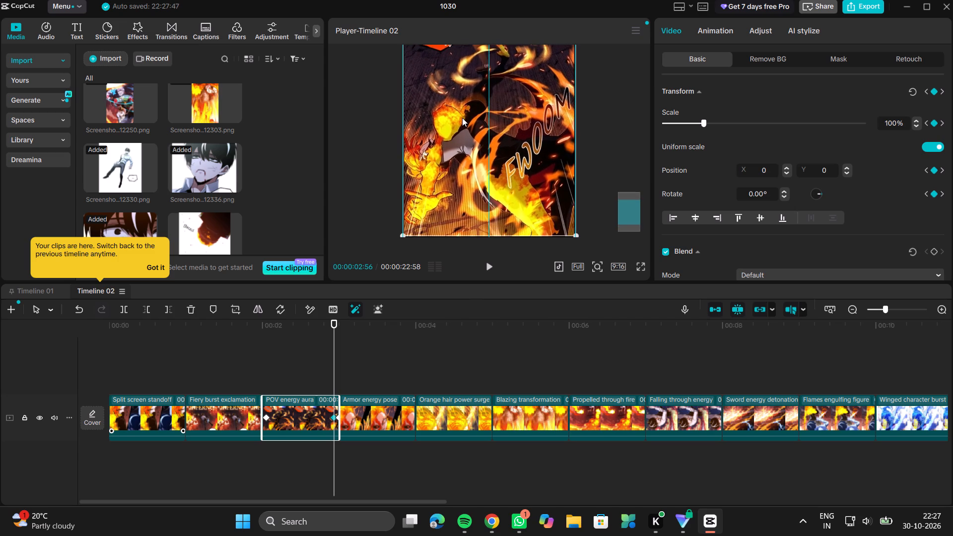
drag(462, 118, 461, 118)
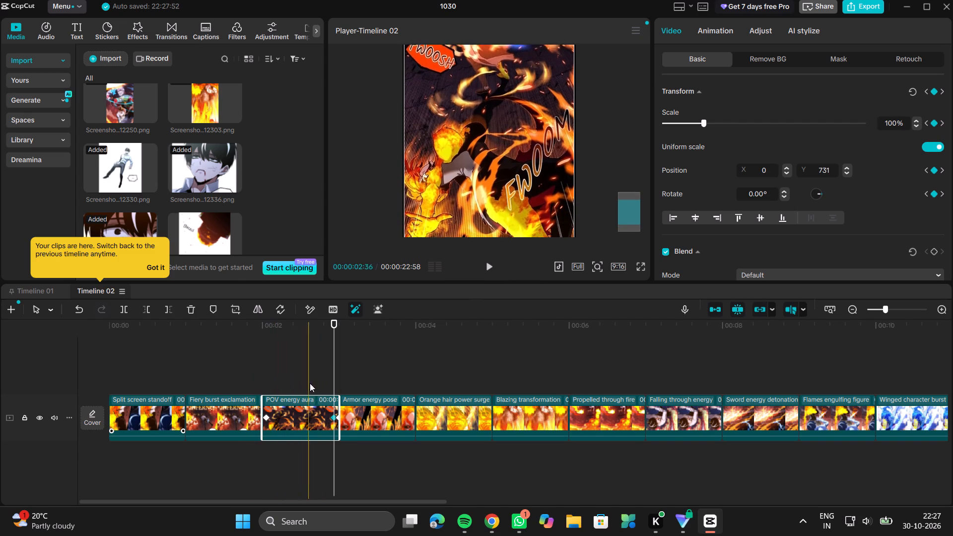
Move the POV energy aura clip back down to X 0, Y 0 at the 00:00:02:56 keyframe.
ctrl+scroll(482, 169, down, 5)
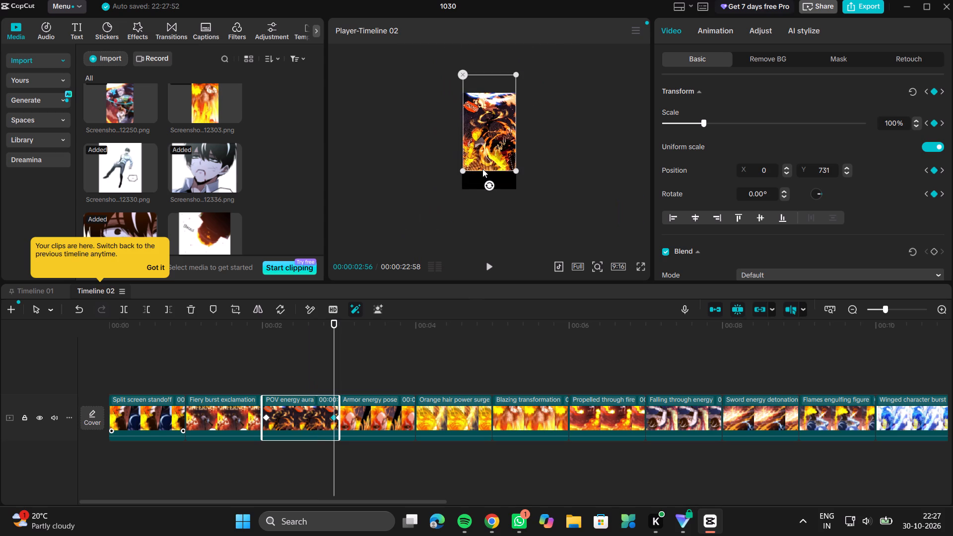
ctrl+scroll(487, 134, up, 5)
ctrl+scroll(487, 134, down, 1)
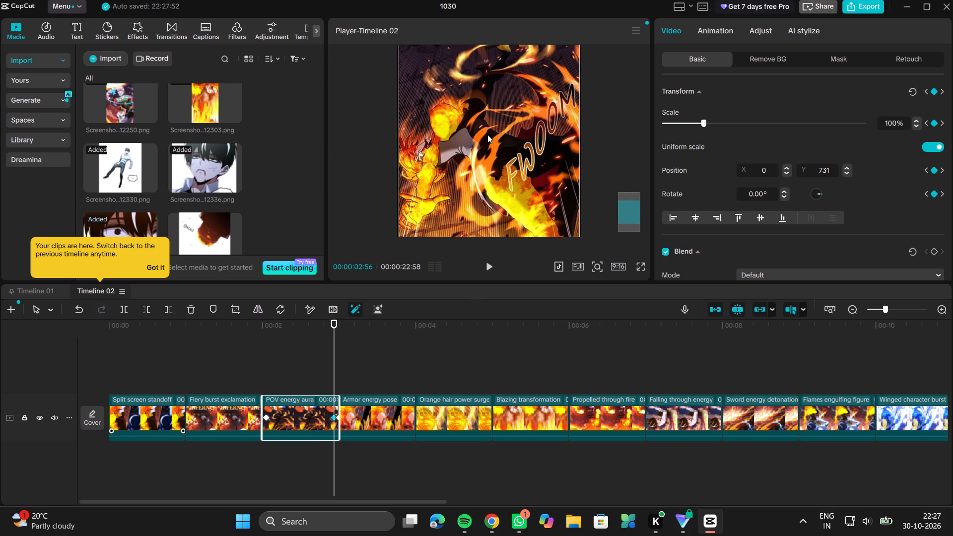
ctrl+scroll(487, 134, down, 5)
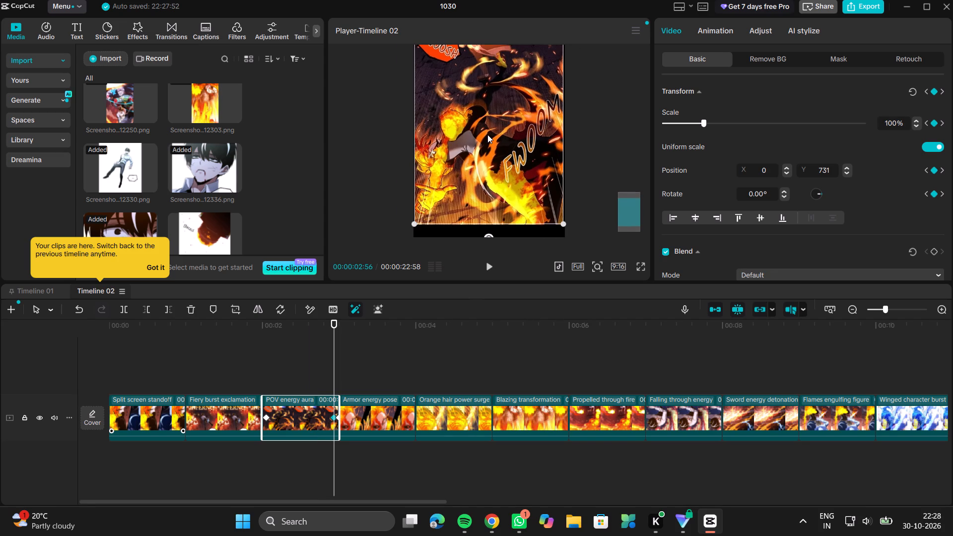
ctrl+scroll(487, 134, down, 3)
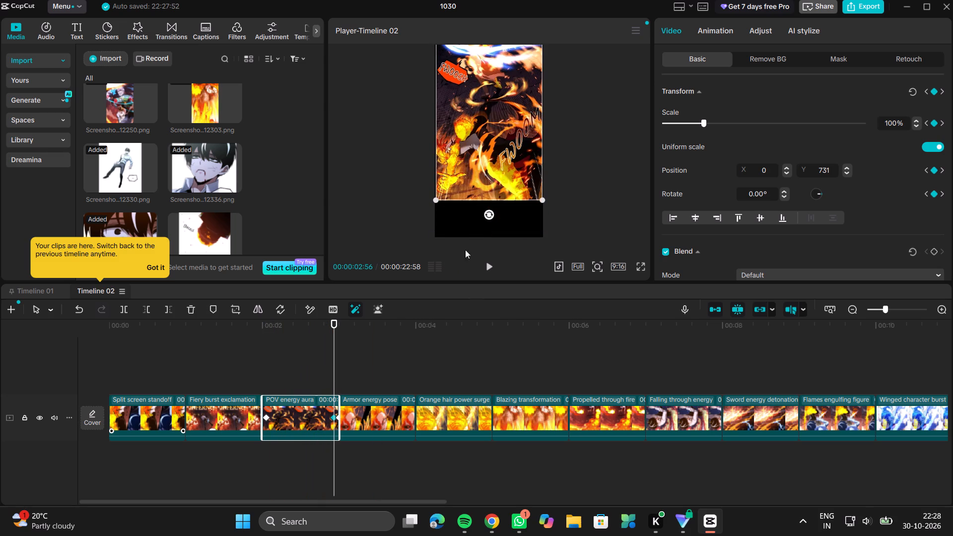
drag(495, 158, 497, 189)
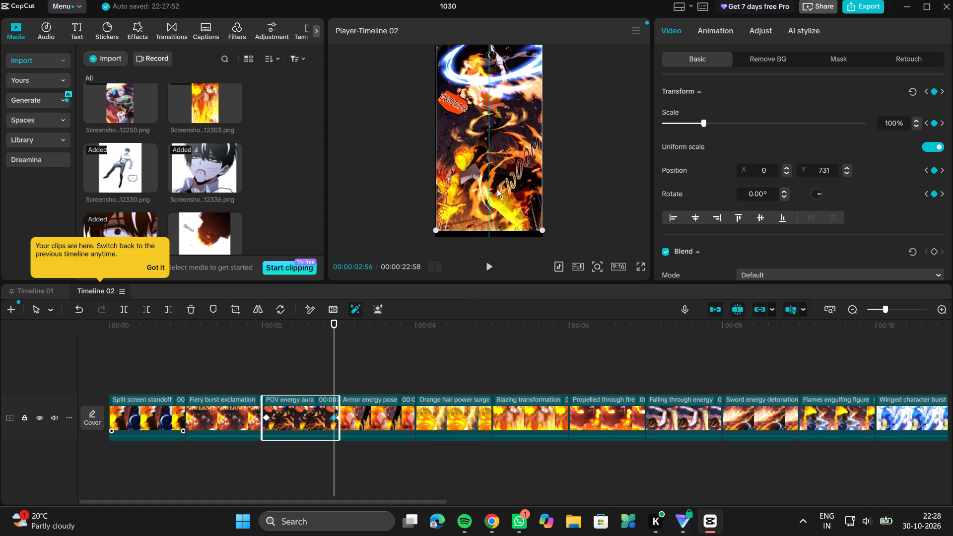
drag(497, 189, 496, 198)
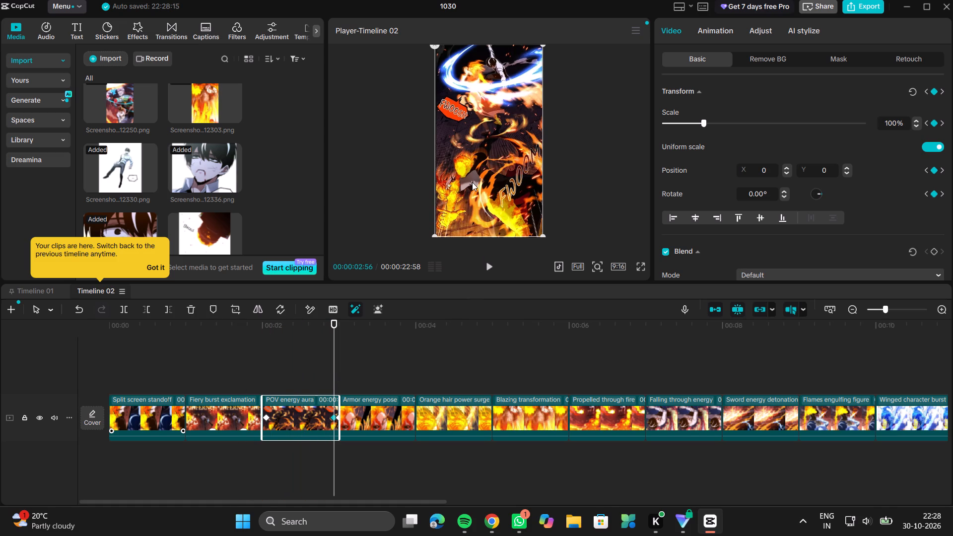
Enlarge the POV energy aura clip to about 116% at the 00:00:02:56 keyframe.
click(484, 186)
drag(701, 127, 718, 128)
click(496, 215)
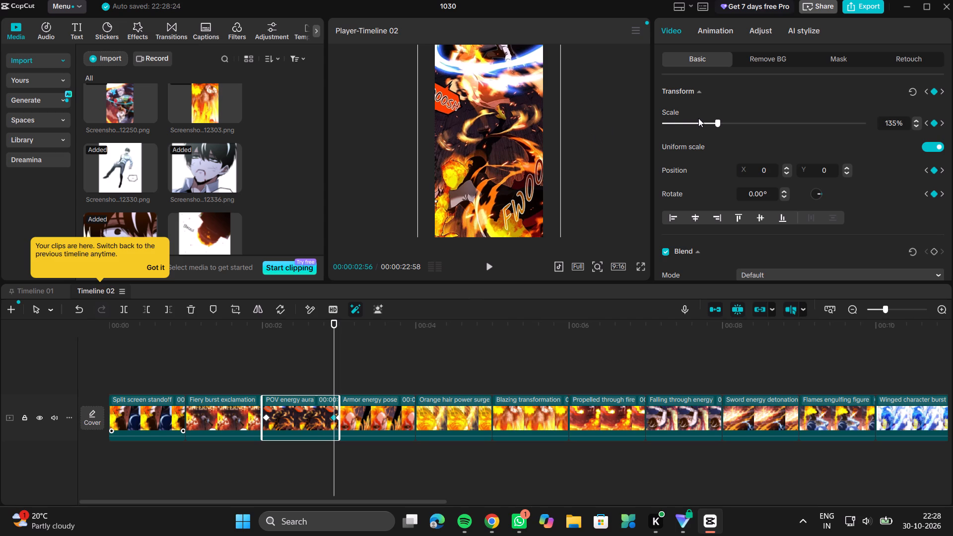
click(713, 123)
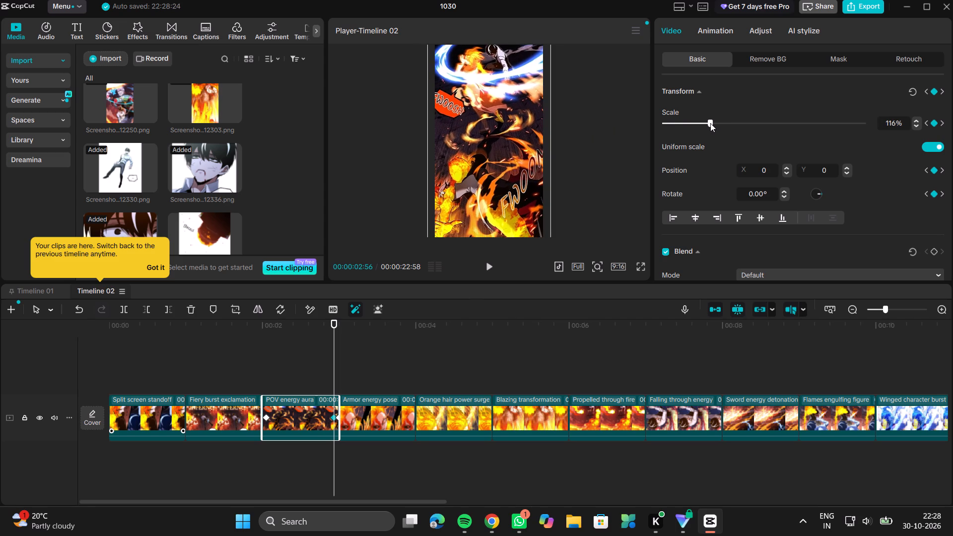
Move the enlarged POV energy aura clip to about X 153, Y 308 at the 00:00:02:56 keyframe.
double_click(466, 190)
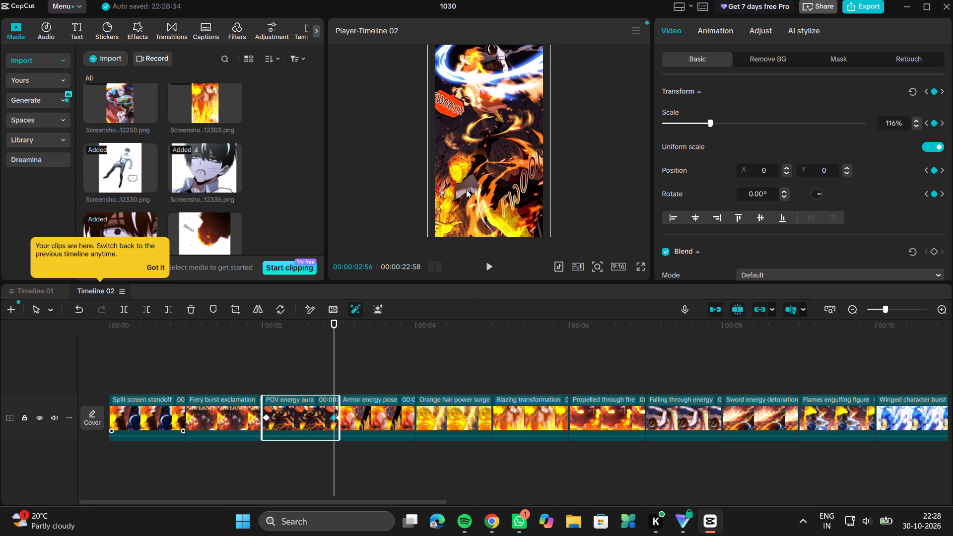
click(467, 189)
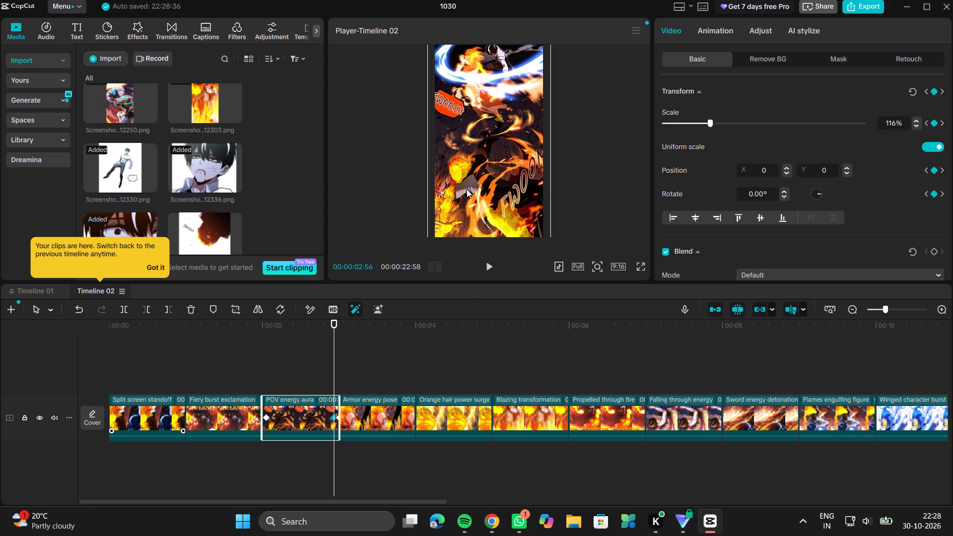
double_click(467, 189)
drag(467, 189, 466, 190)
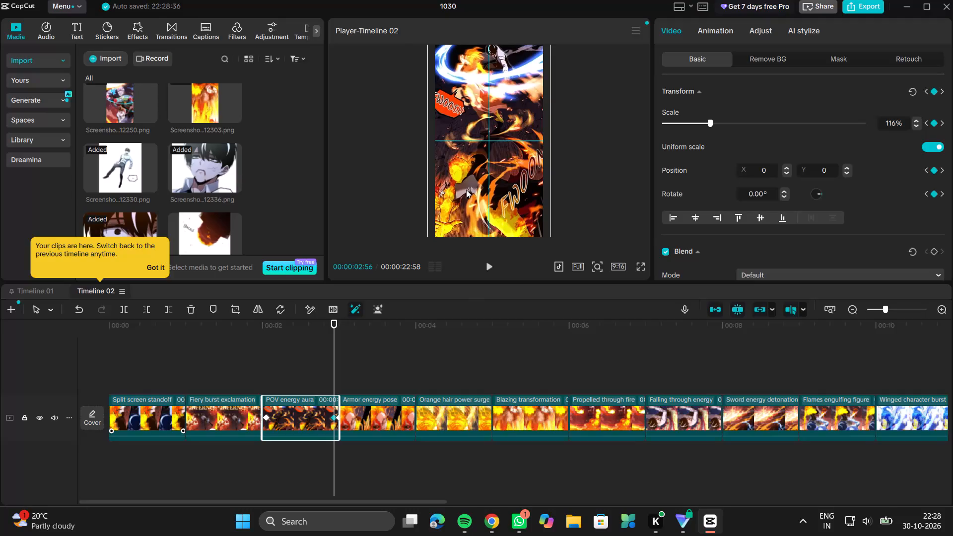
drag(466, 190, 472, 173)
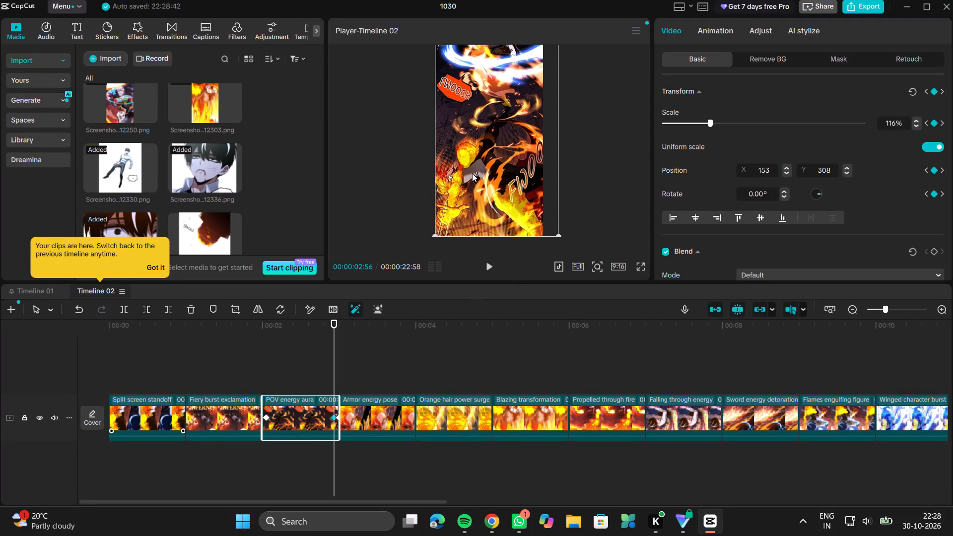
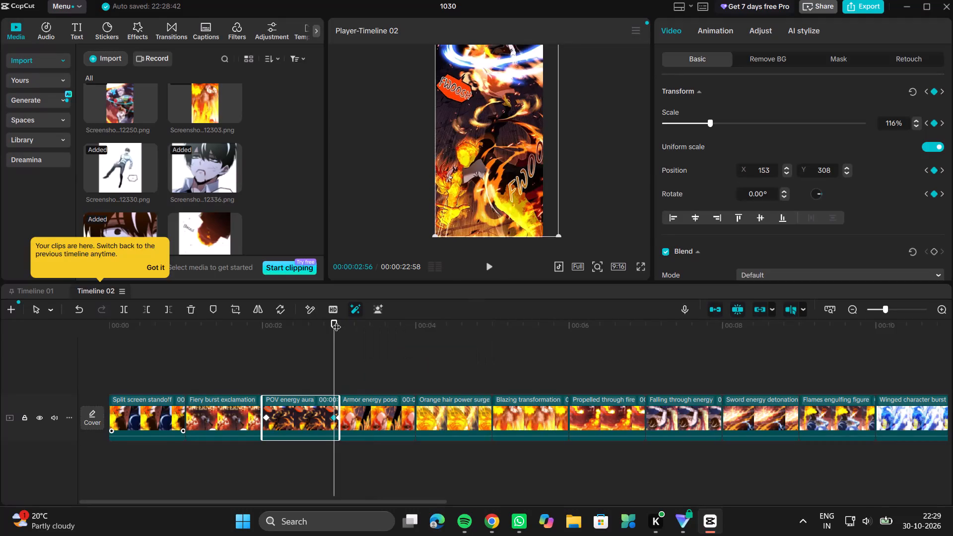
Add a transform keyframe to the Armor energy pose clip at 00:00:03:04, near its start.
drag(336, 321, 341, 321)
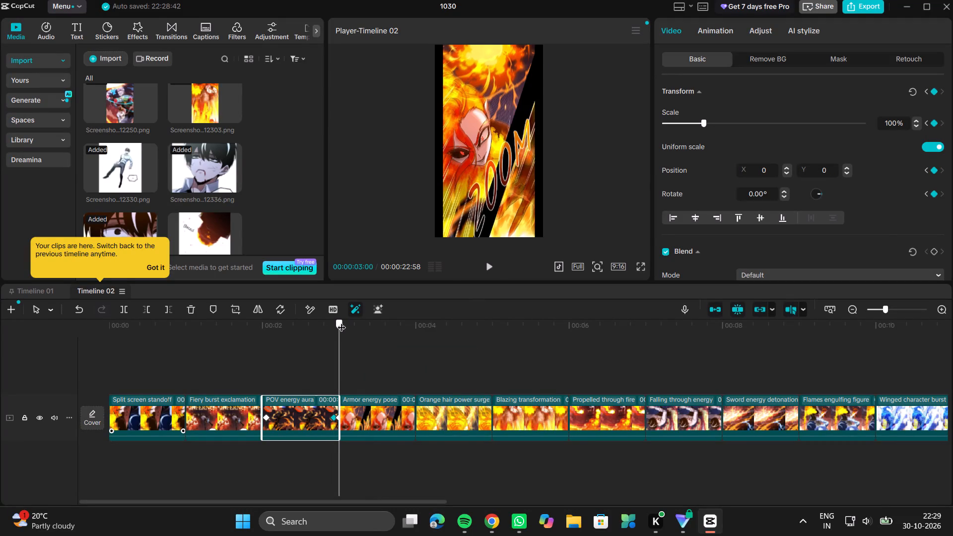
drag(341, 321, 344, 323)
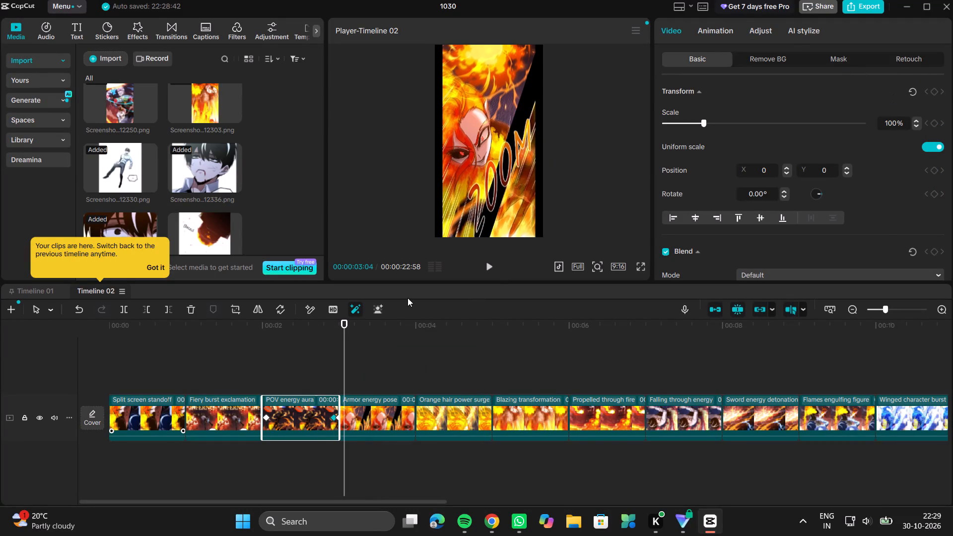
click(364, 415)
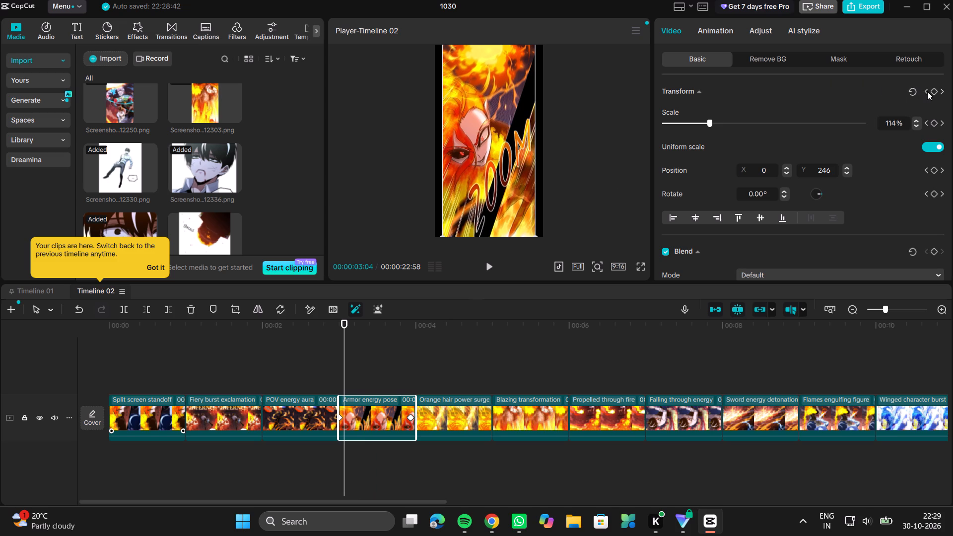
click(932, 92)
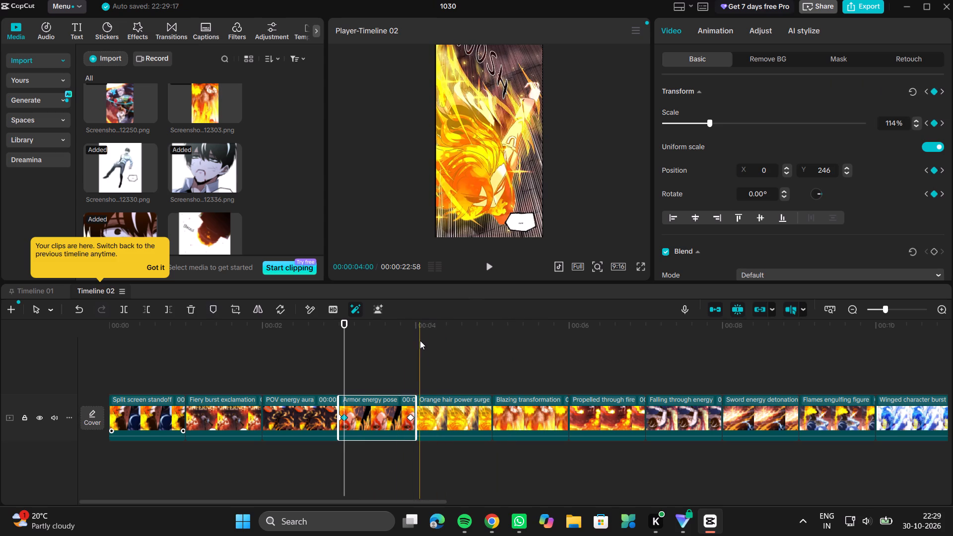
Add a transform keyframe to the Orange hair power surge clip at 00:00:04:04, near its start.
click(421, 340)
click(421, 323)
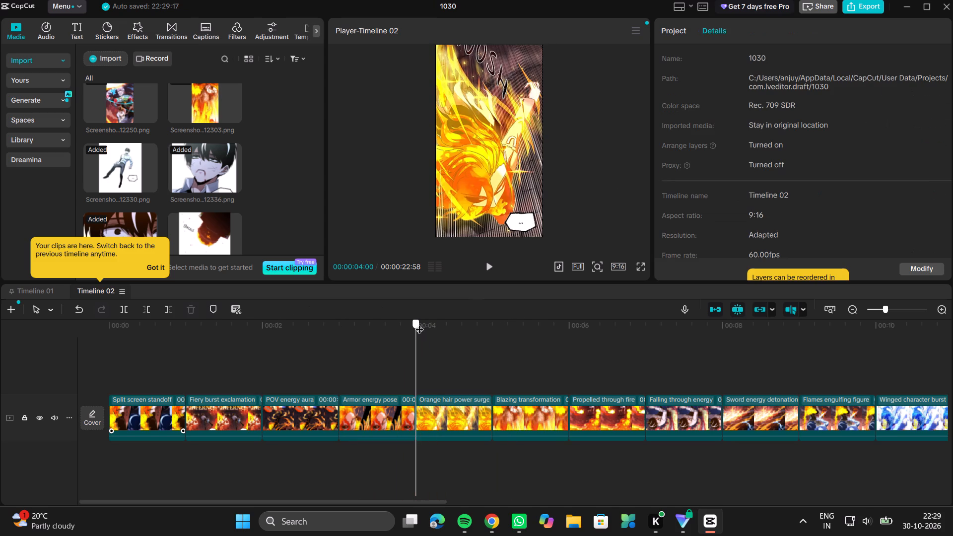
click(435, 436)
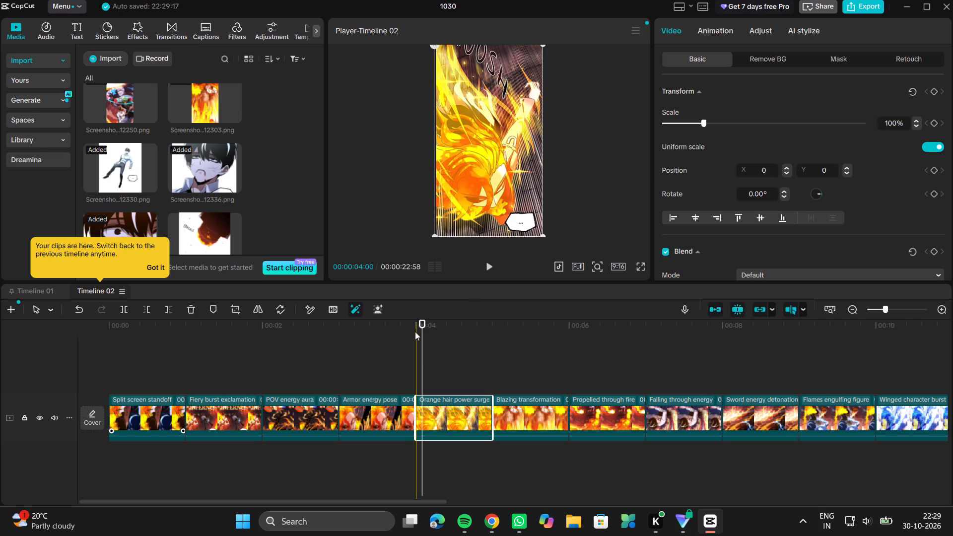
click(422, 319)
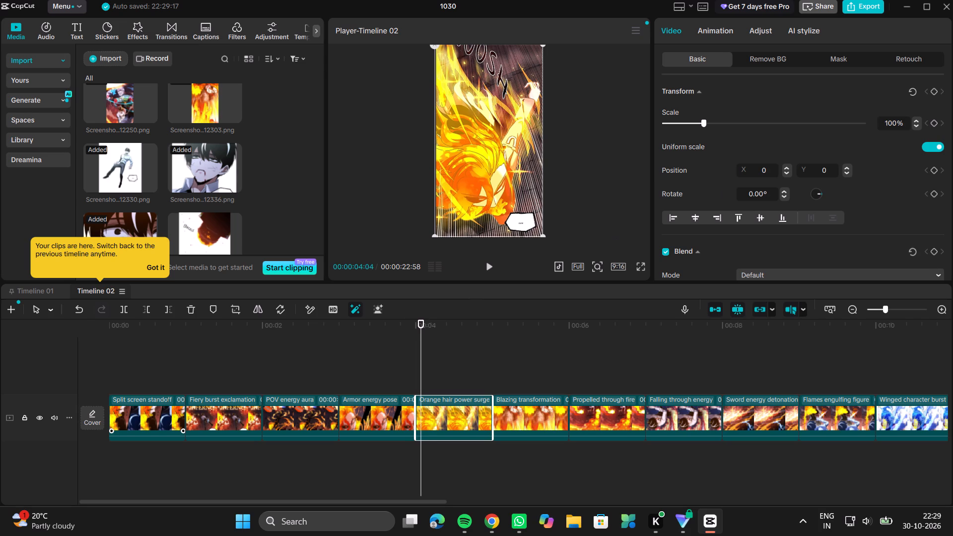
click(937, 96)
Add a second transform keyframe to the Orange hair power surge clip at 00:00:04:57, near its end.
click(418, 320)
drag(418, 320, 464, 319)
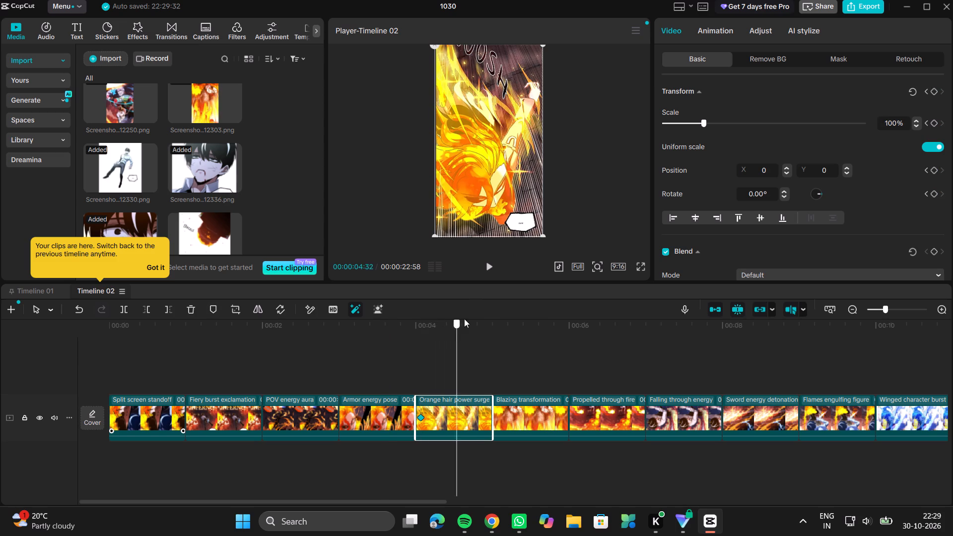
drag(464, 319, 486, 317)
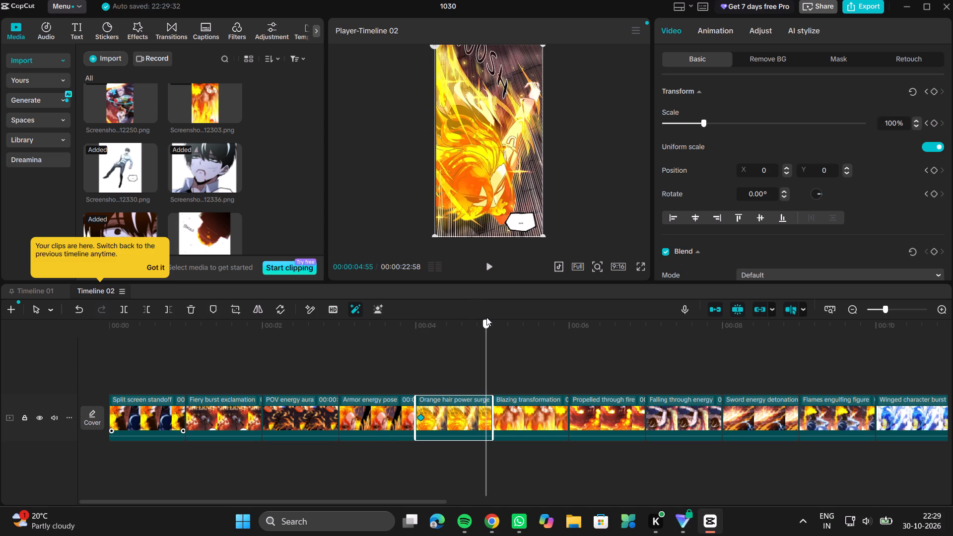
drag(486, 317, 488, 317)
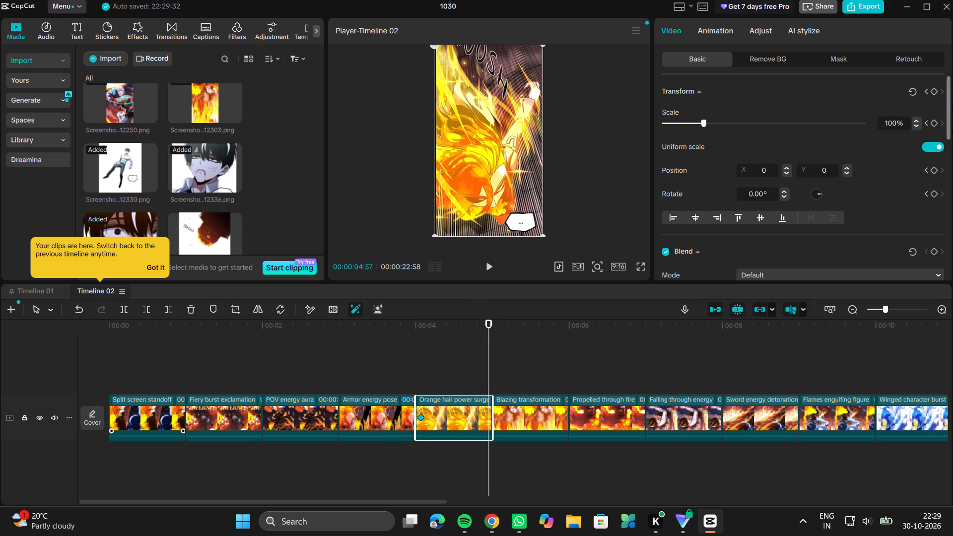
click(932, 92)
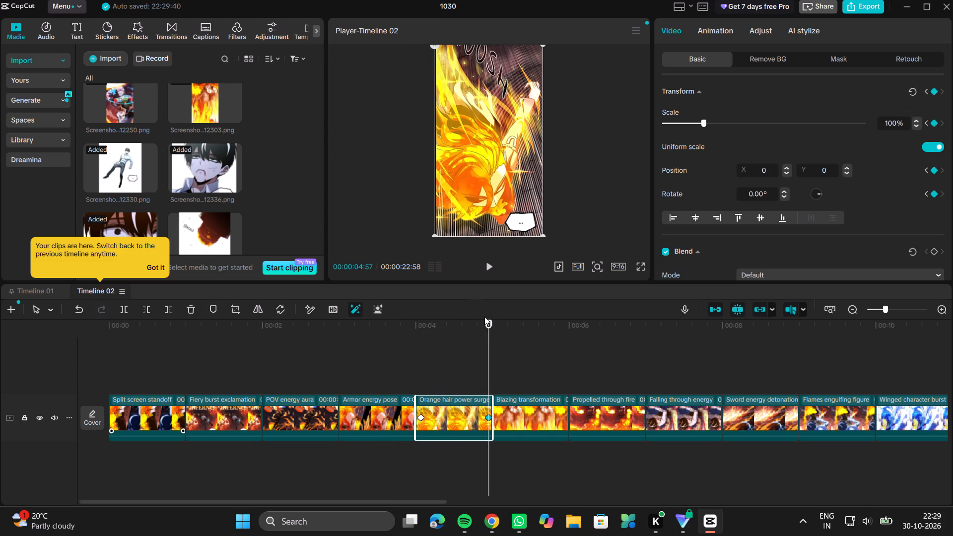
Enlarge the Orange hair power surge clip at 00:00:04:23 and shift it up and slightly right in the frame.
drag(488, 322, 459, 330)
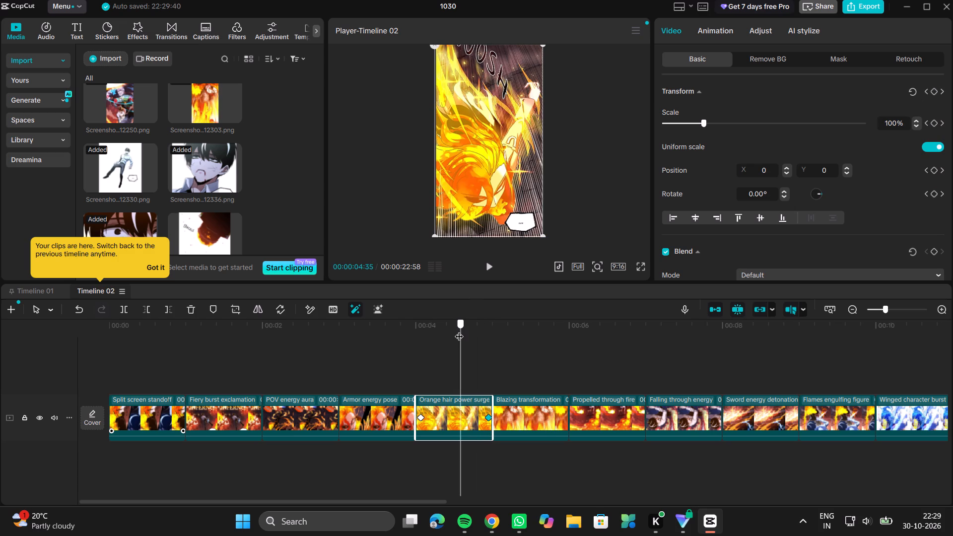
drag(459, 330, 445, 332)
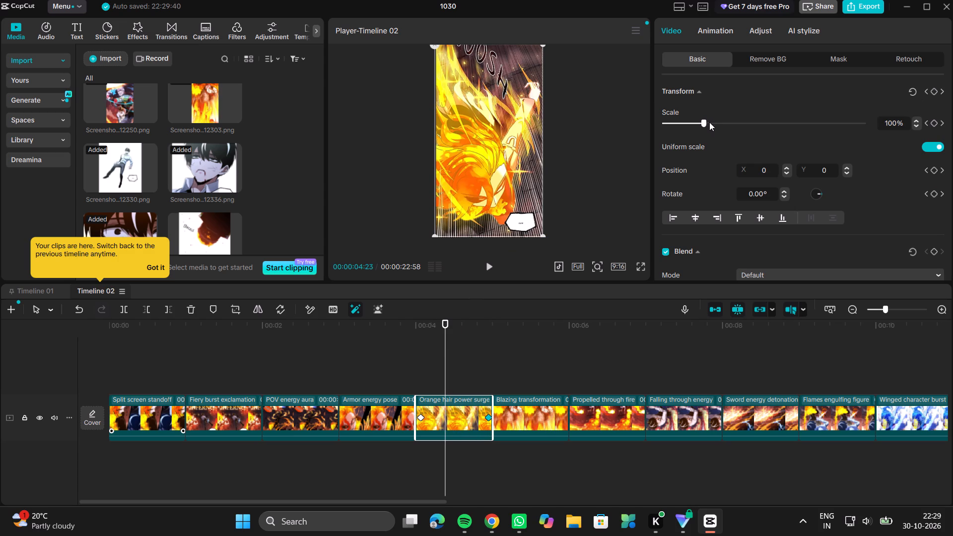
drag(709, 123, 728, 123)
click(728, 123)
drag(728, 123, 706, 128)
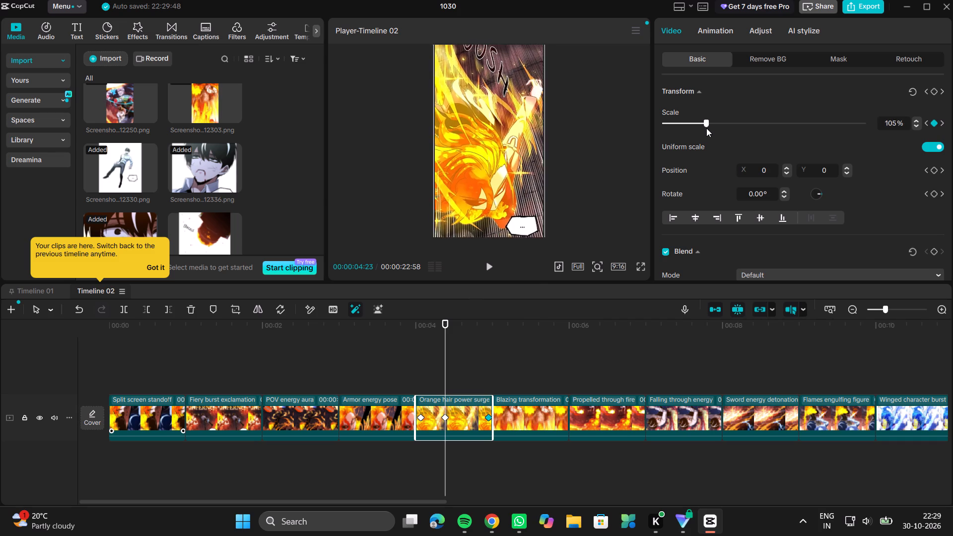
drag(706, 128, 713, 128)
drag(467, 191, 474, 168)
Play back the timeline from just before the Orange hair power surge clip, and again from the beginning, to review the motion.
click(408, 359)
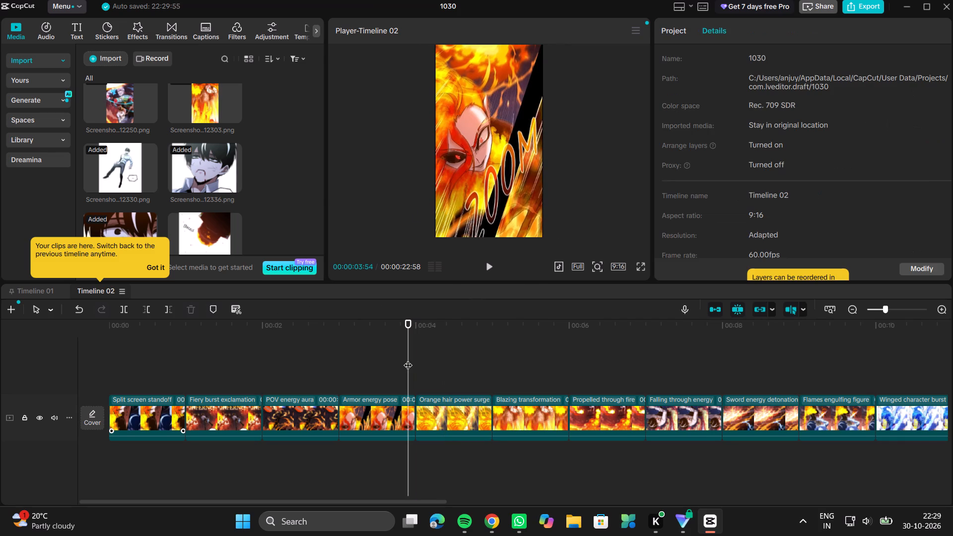
click(488, 273)
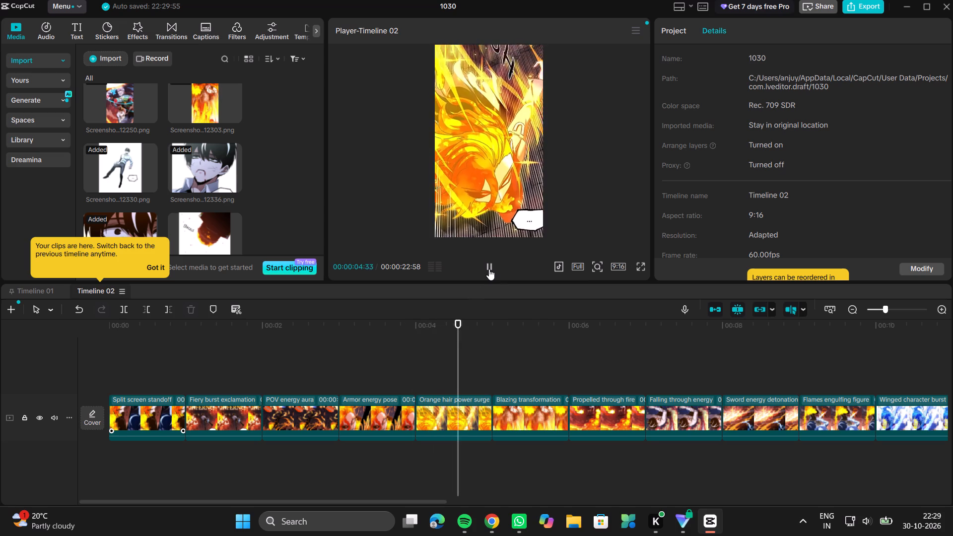
click(489, 269)
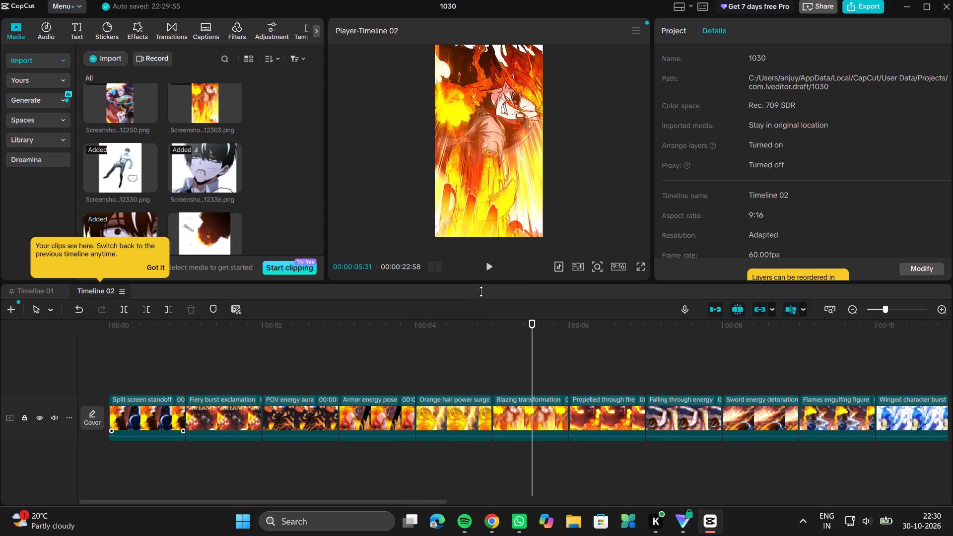
click(490, 265)
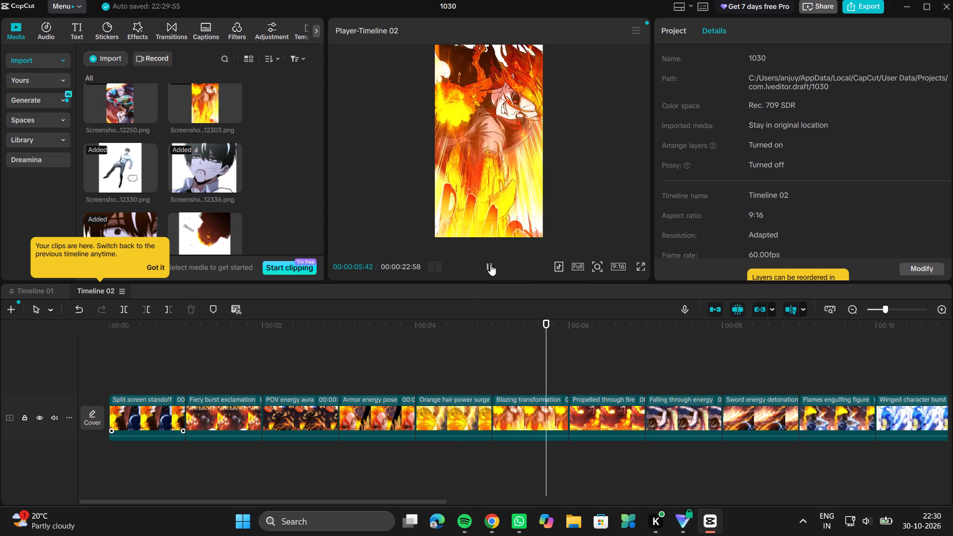
click(109, 352)
triple_click(109, 352)
click(109, 352)
drag(109, 352, 115, 353)
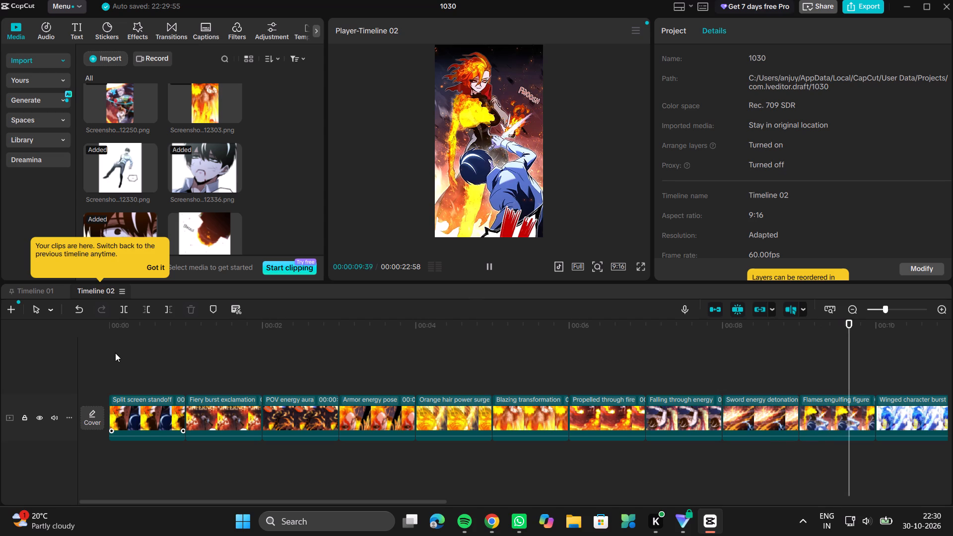
drag(115, 353, 129, 358)
triple_click(129, 358)
click(129, 358)
drag(129, 358, 100, 358)
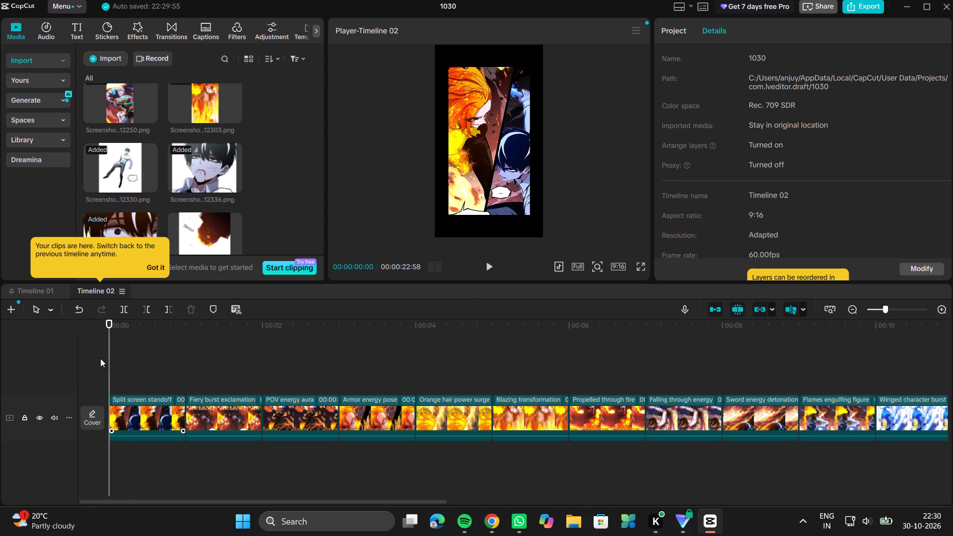
click(485, 265)
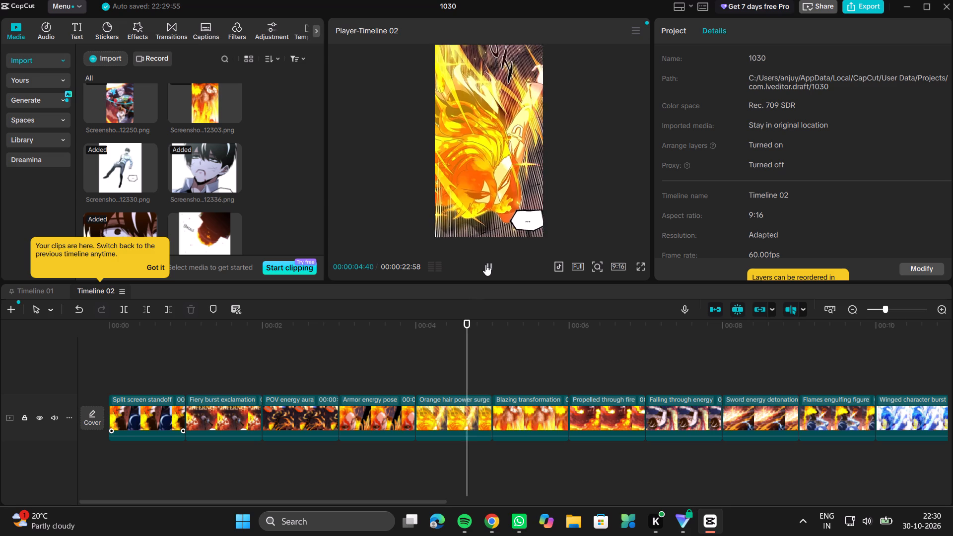
click(485, 265)
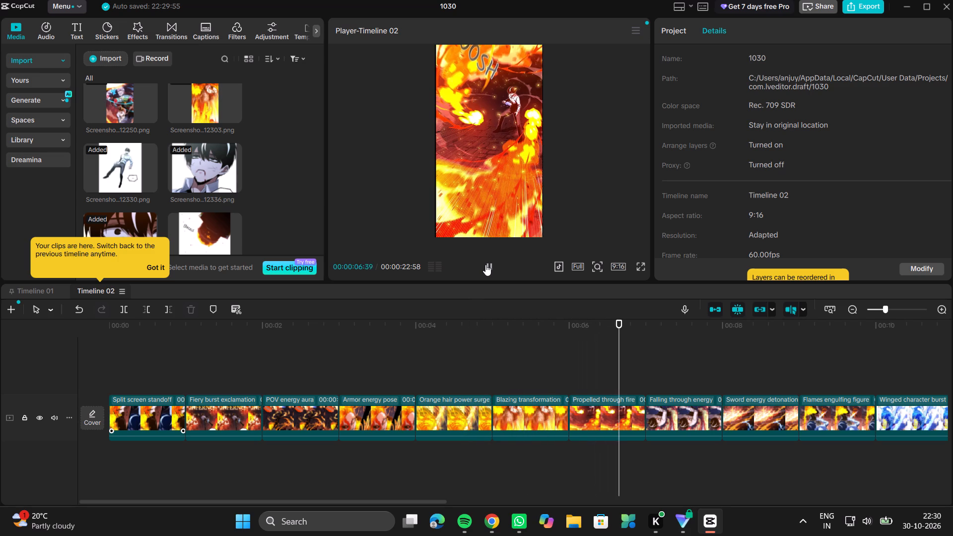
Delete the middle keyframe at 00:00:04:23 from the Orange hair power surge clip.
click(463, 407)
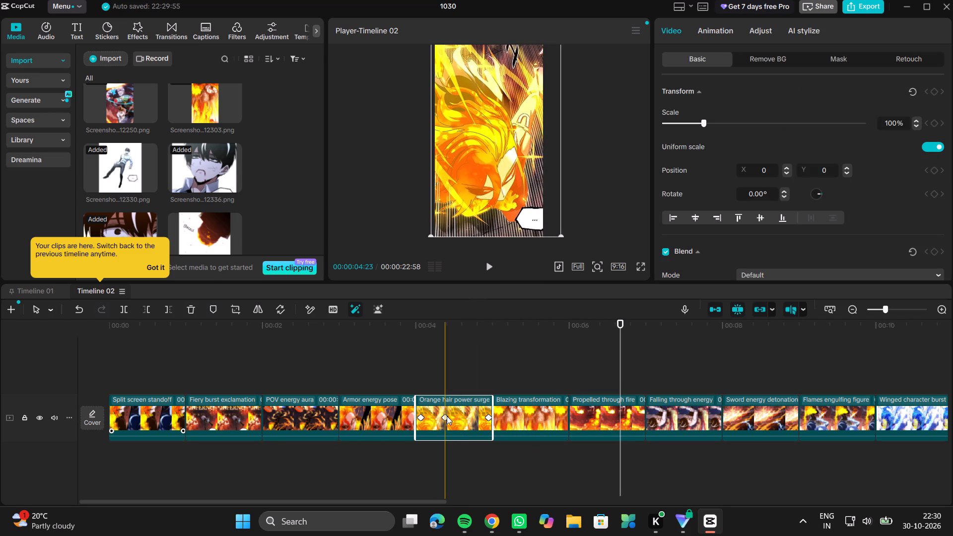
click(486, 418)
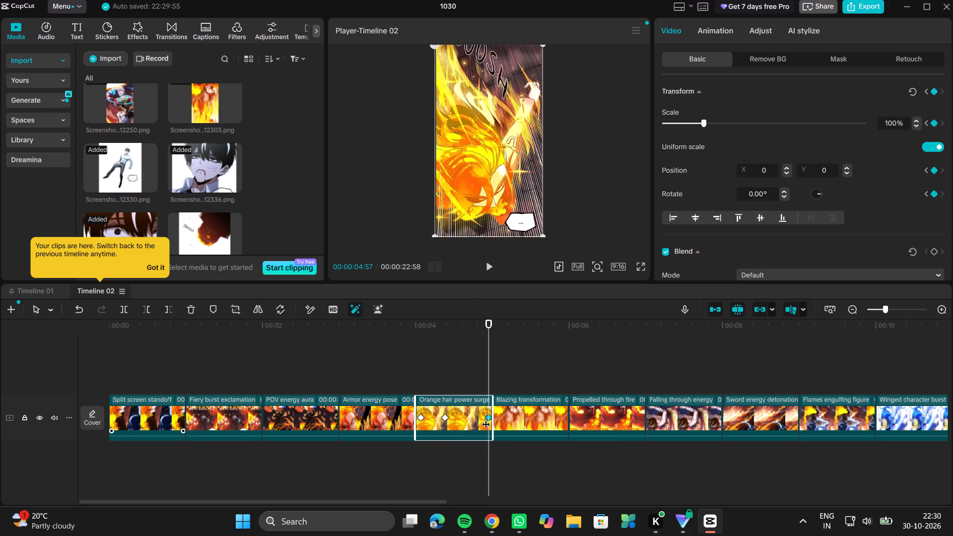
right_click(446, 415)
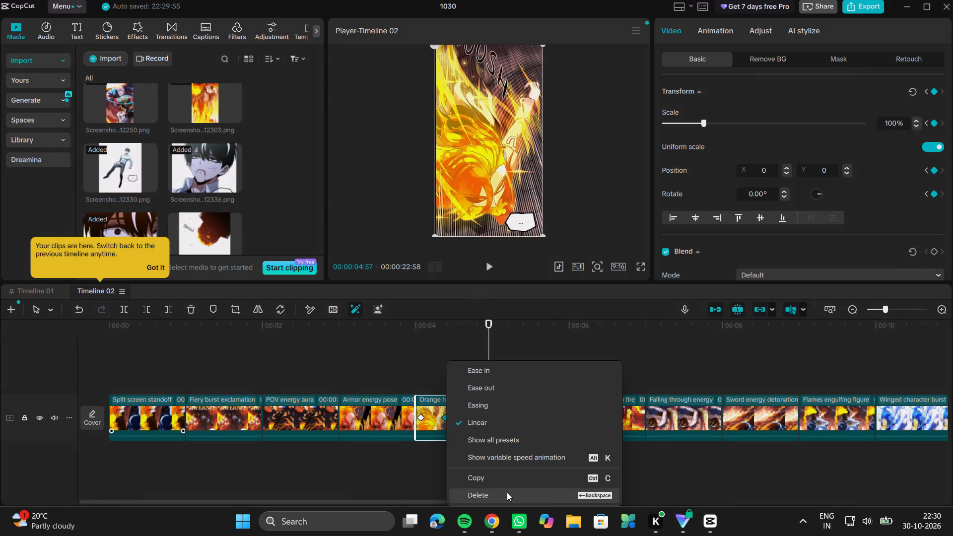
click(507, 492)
Add a transform keyframe to the Orange hair power surge clip at 00:00:04:57, near its end.
click(488, 414)
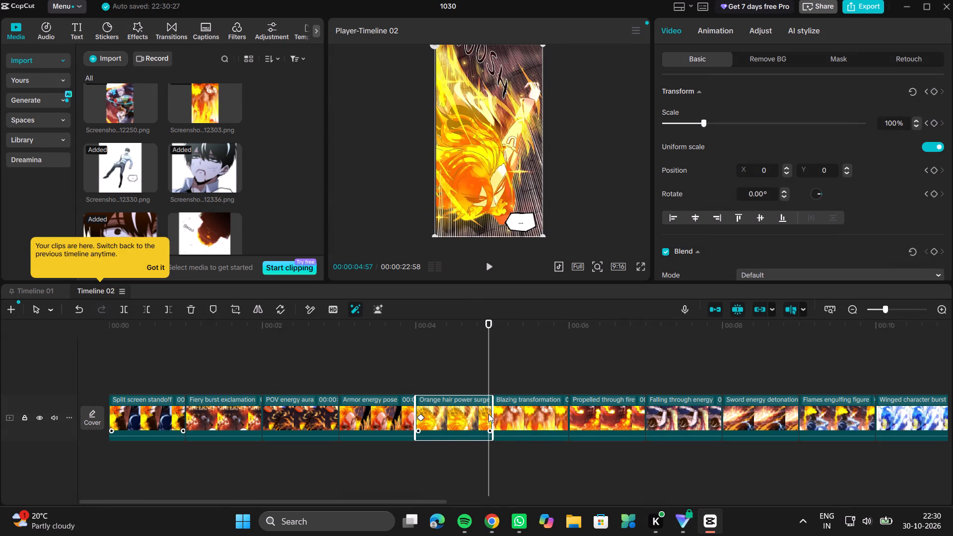
click(938, 93)
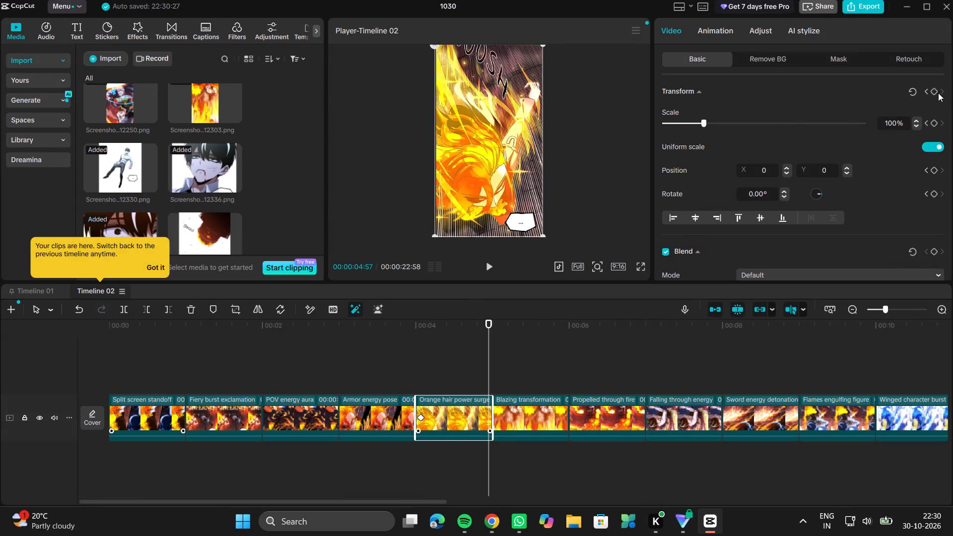
click(933, 87)
Move the Orange hair power surge clip to about X 148, Y 414 at the 00:00:04:57 keyframe.
click(487, 195)
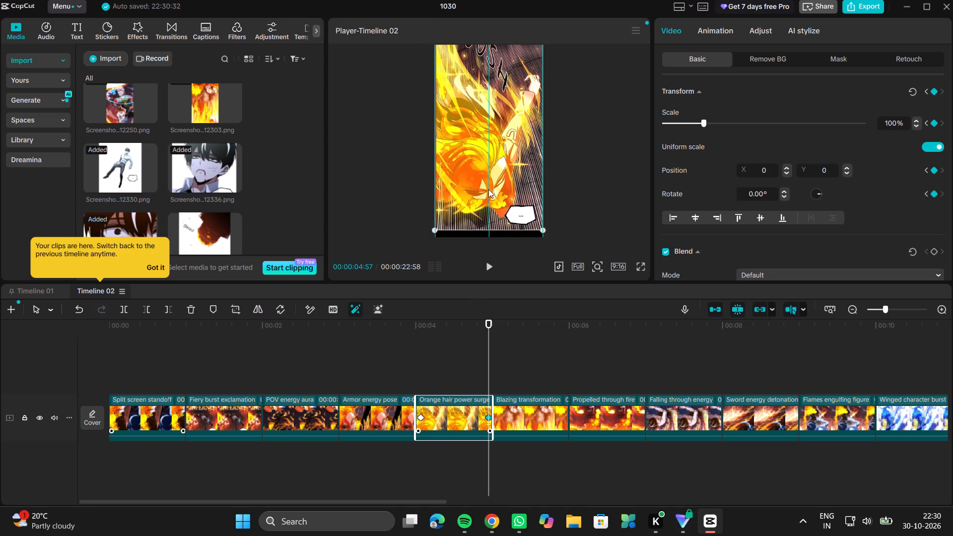
ctrl+scroll(487, 190, up, 2)
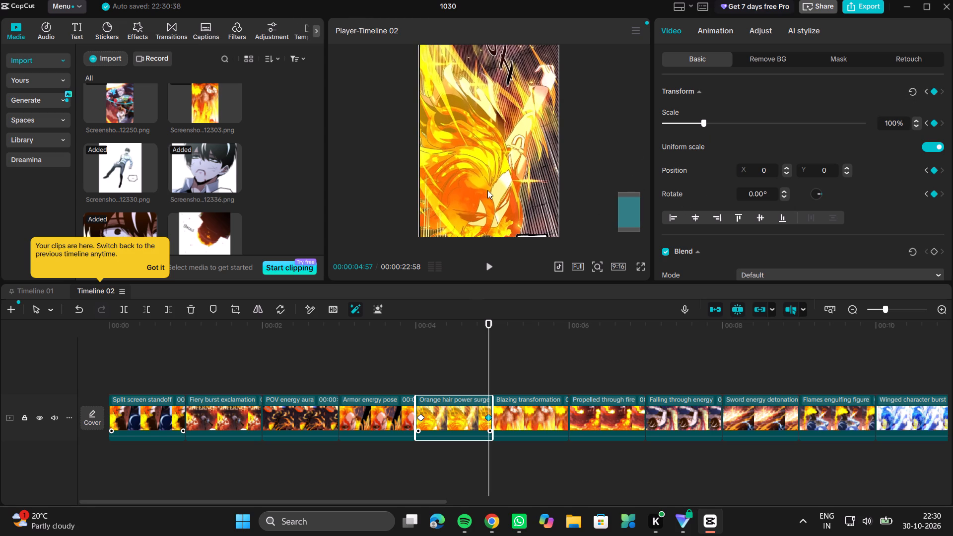
drag(487, 190, 497, 163)
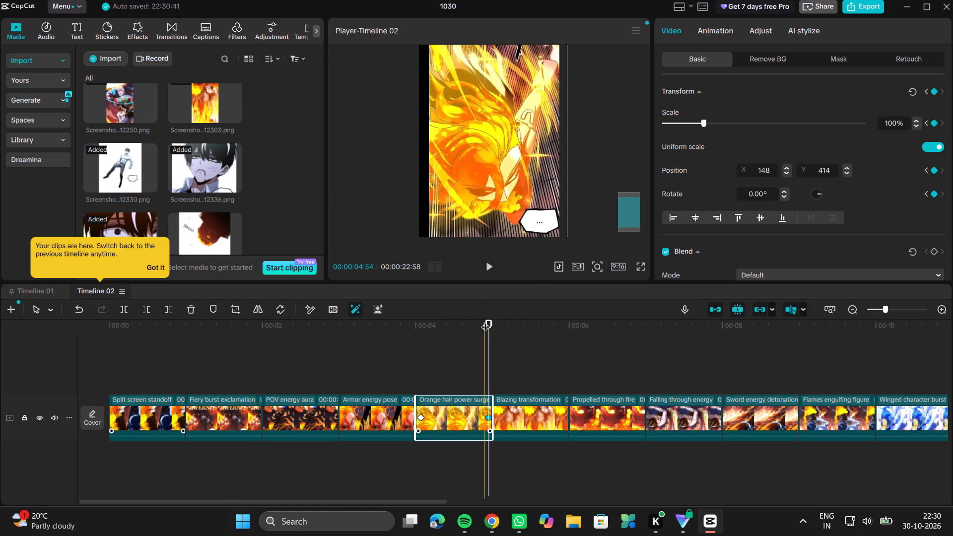
Play back the timeline from about 00:00:03:36 to check the Orange hair power surge clip's movement.
drag(486, 322, 385, 336)
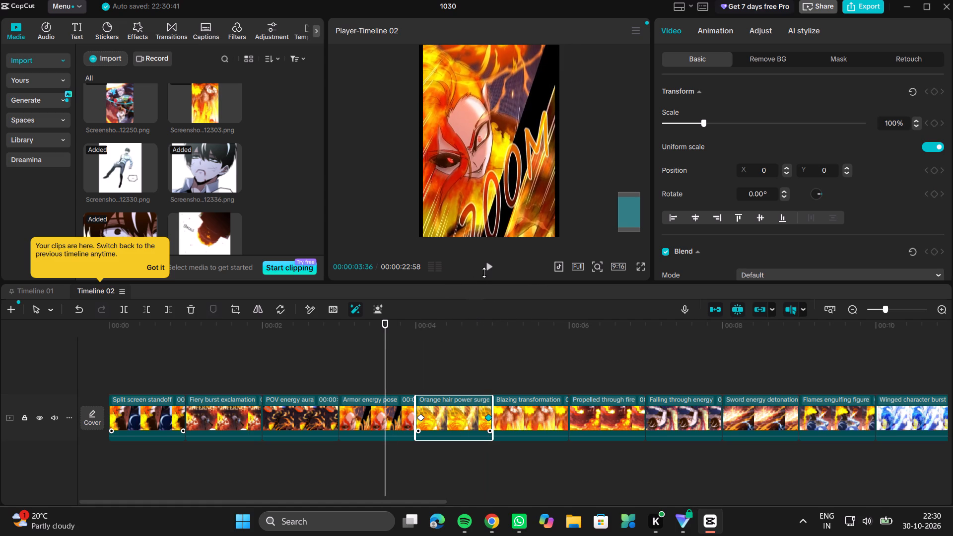
drag(484, 272, 488, 268)
click(488, 268)
click(488, 268)
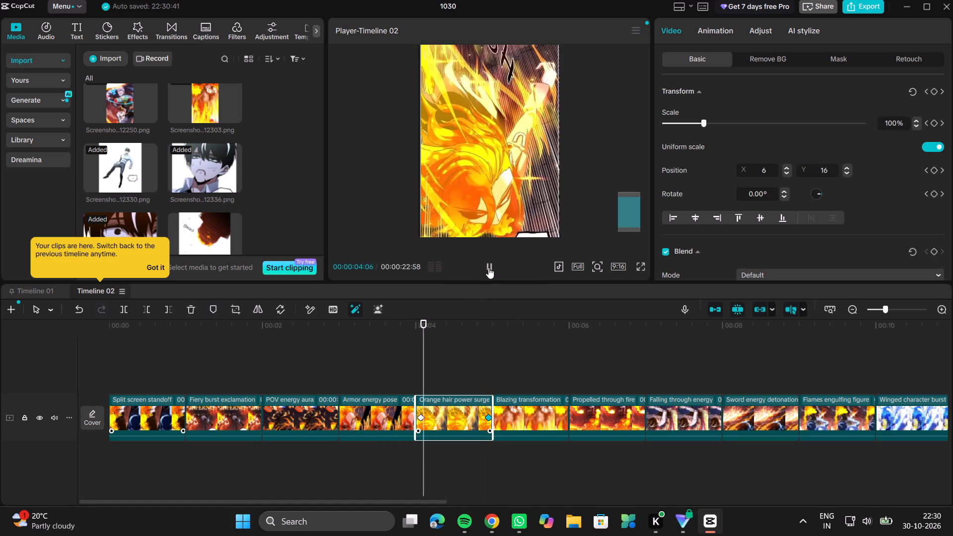
ctrl+scroll(487, 206, down, 3)
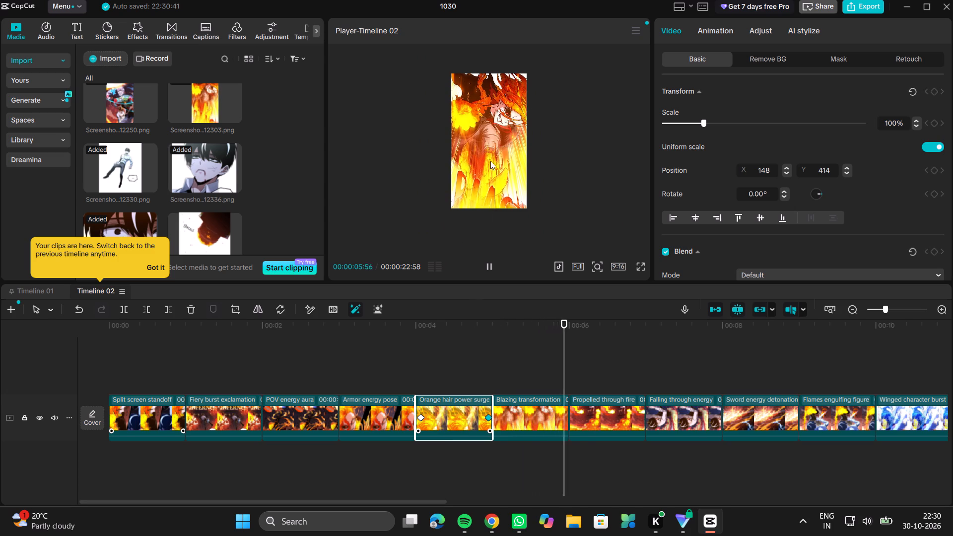
Play back the timeline from 00:00:02:39 through the Orange hair power surge clip to check its motion.
ctrl+scroll(490, 161, up, 2)
click(313, 354)
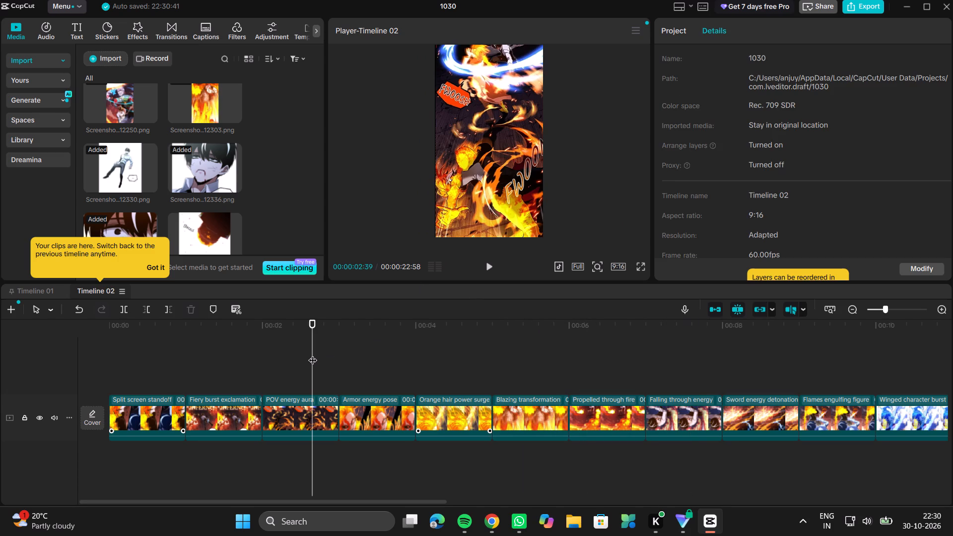
click(313, 354)
click(485, 267)
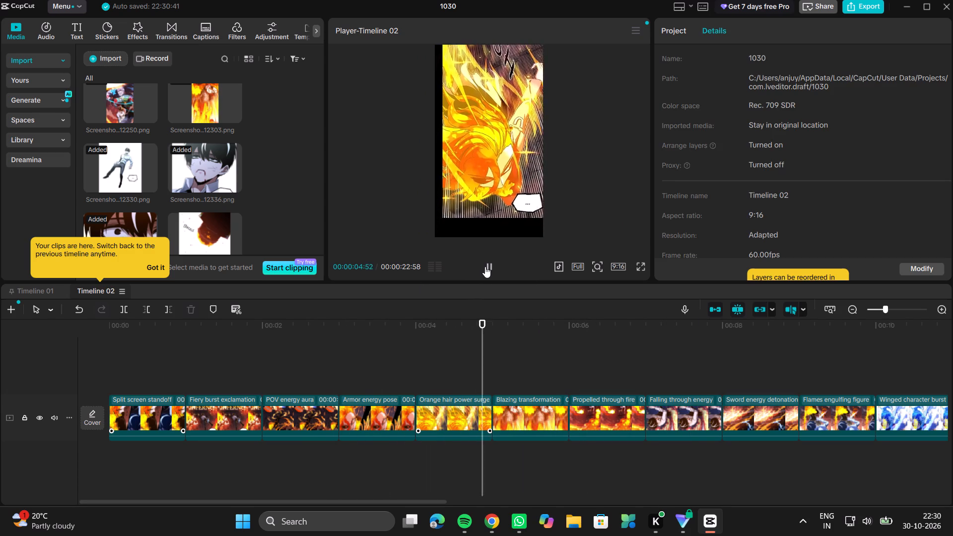
click(485, 267)
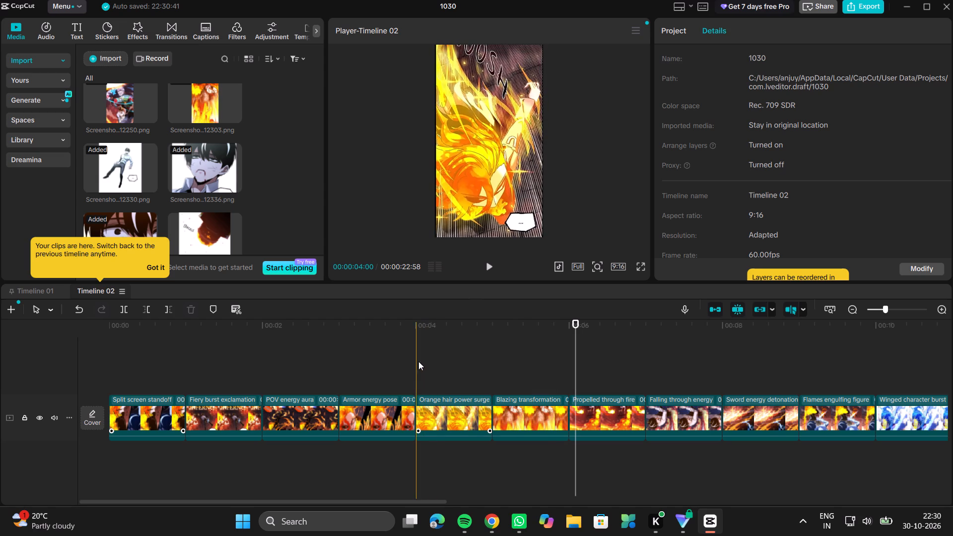
Move the Orange hair power surge clip back to X 0, Y 0 at its 00:00:04:57 keyframe.
click(465, 347)
click(478, 421)
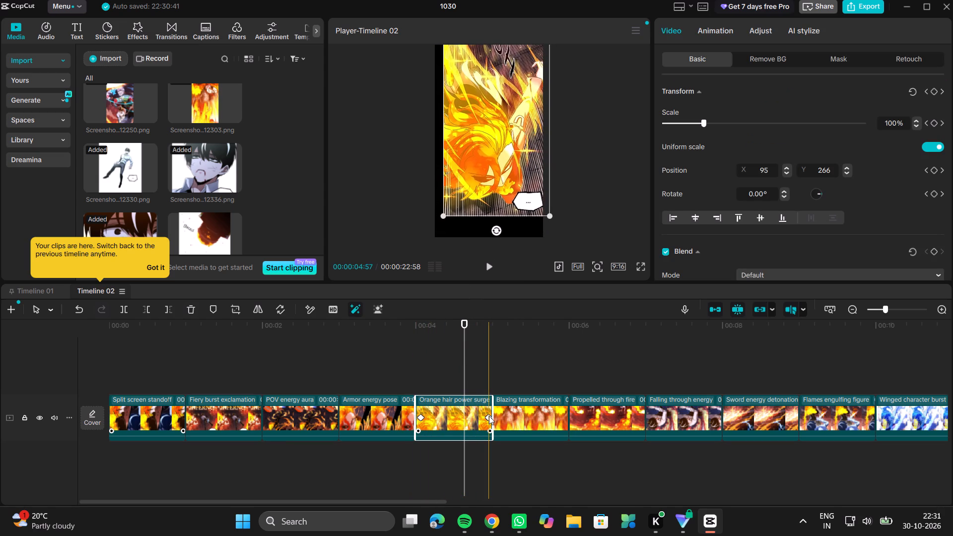
click(489, 415)
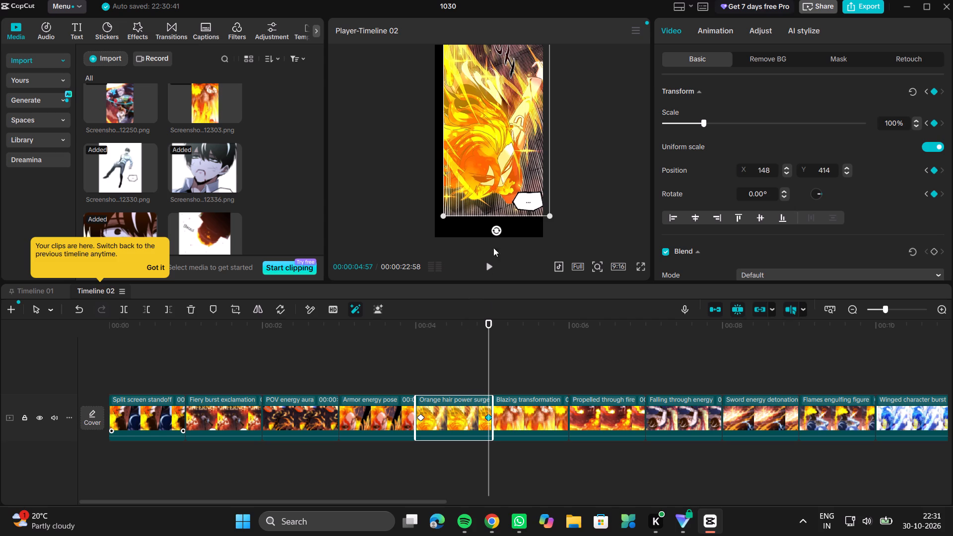
drag(502, 192, 498, 212)
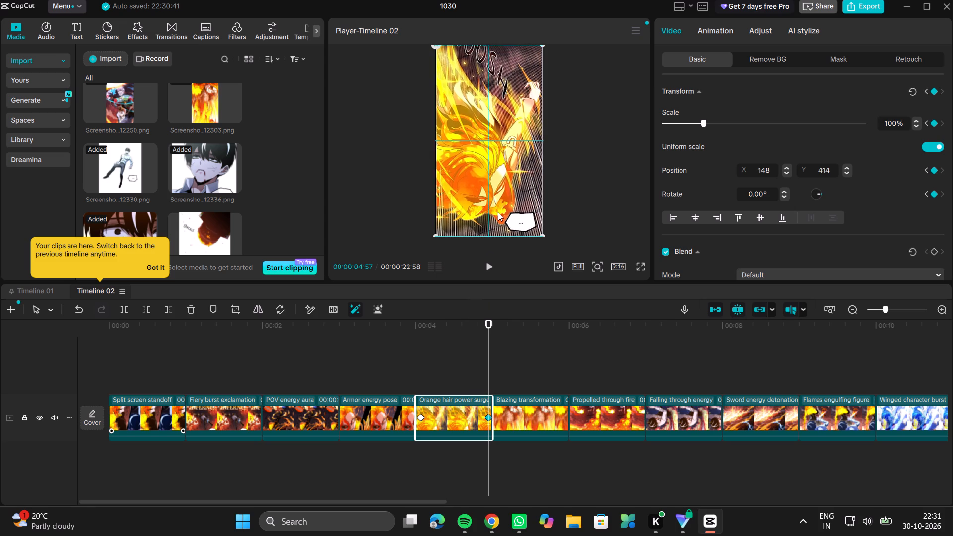
drag(498, 212, 497, 213)
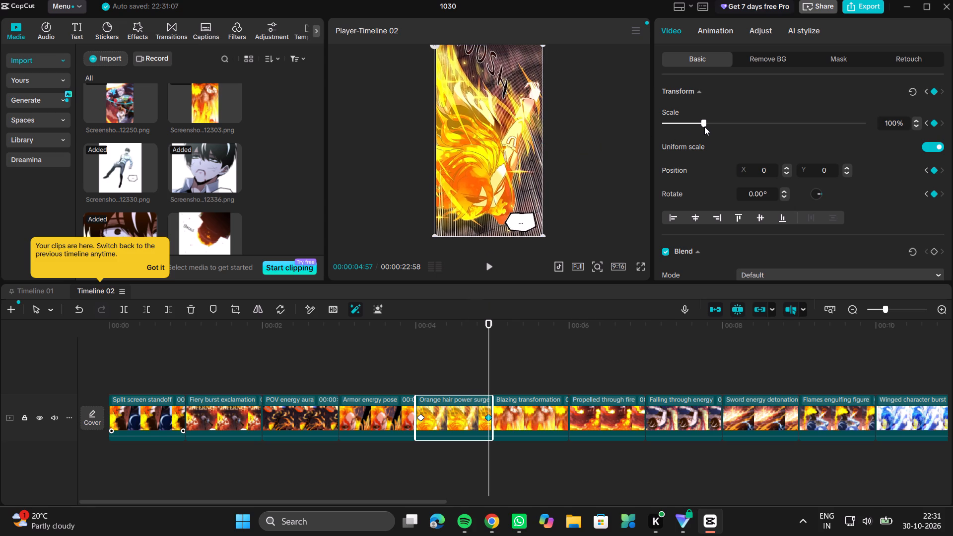
Scale the Orange hair power surge clip to 130% and move it to about X 229, Y 353 at the 00:00:04:57 keyframe.
click(704, 127)
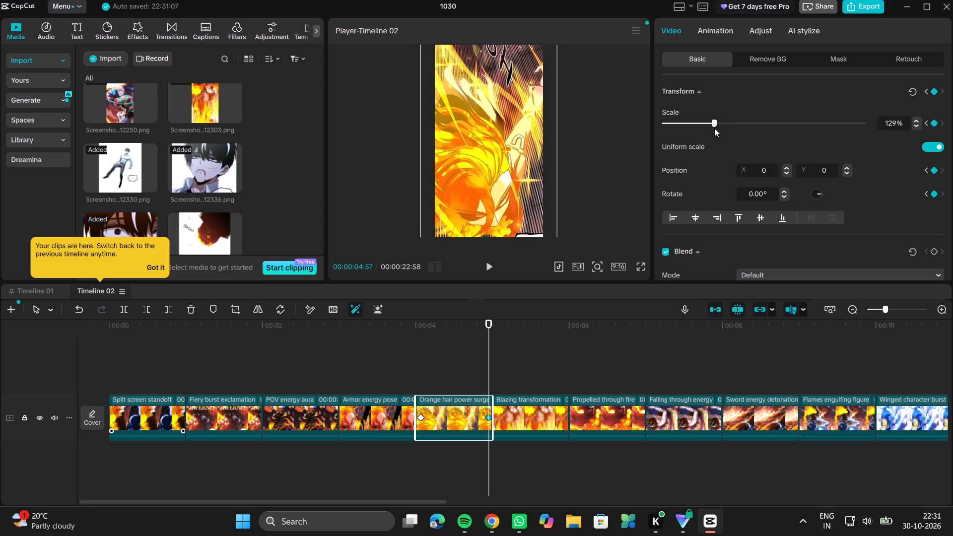
drag(705, 130, 712, 130)
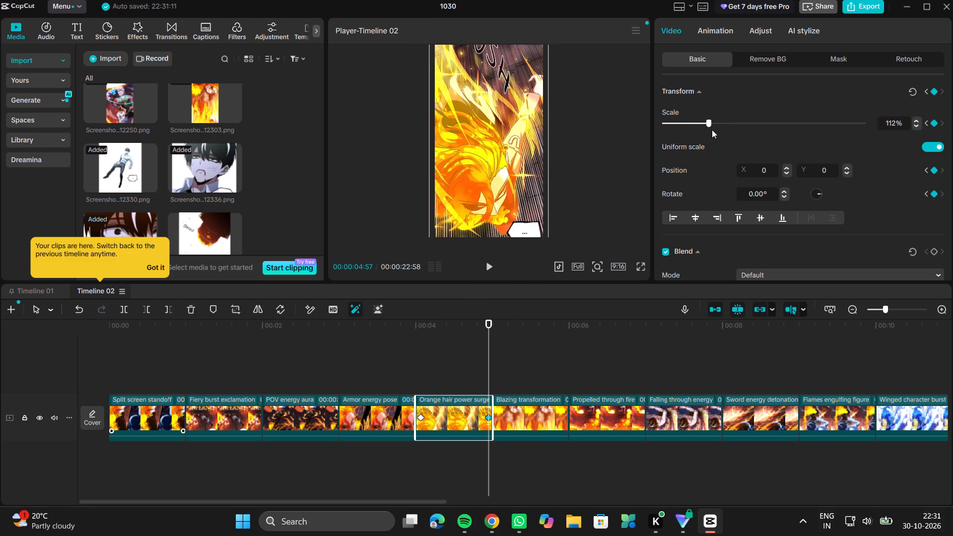
drag(712, 130, 716, 129)
drag(504, 199, 512, 187)
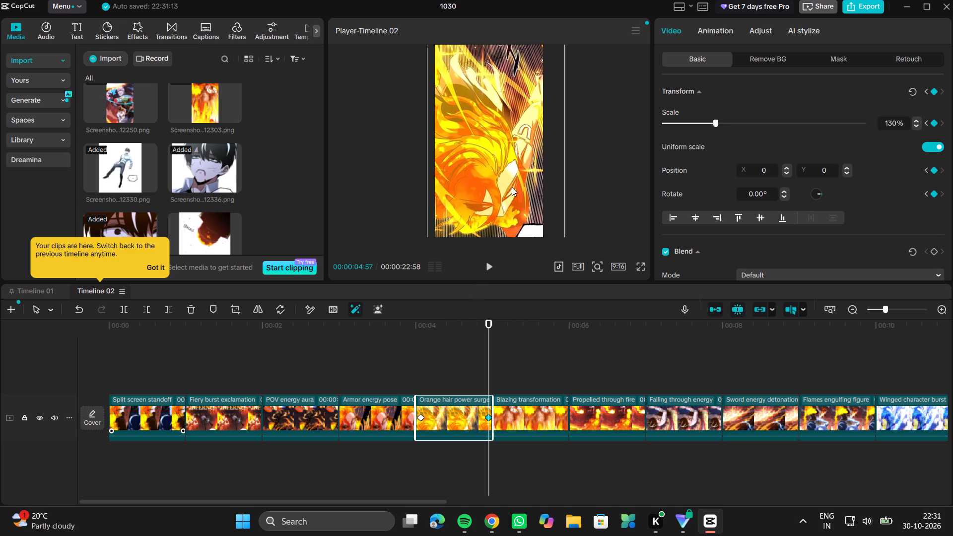
drag(512, 187, 516, 181)
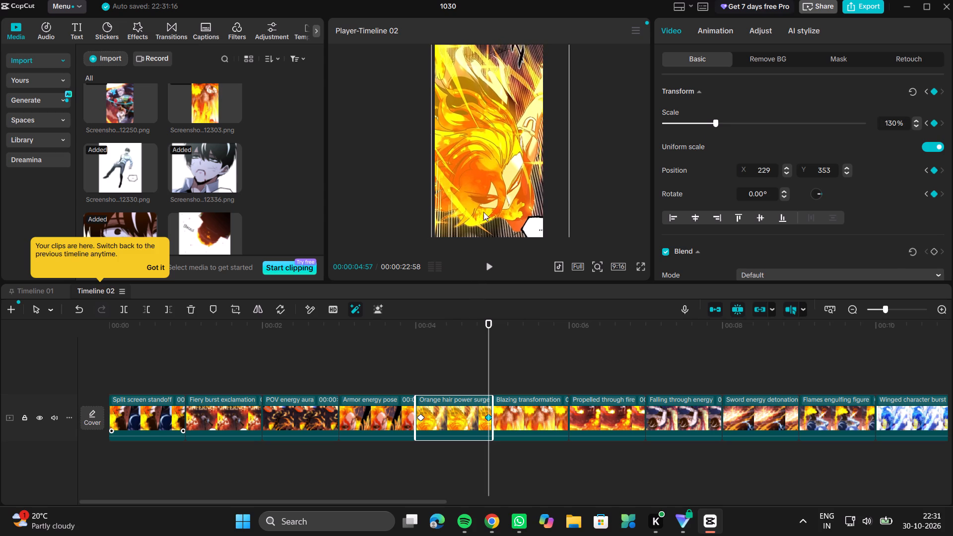
Play back the timeline from within the Armor energy pose clip to check the Orange hair power surge clip's zoom.
click(365, 341)
click(490, 264)
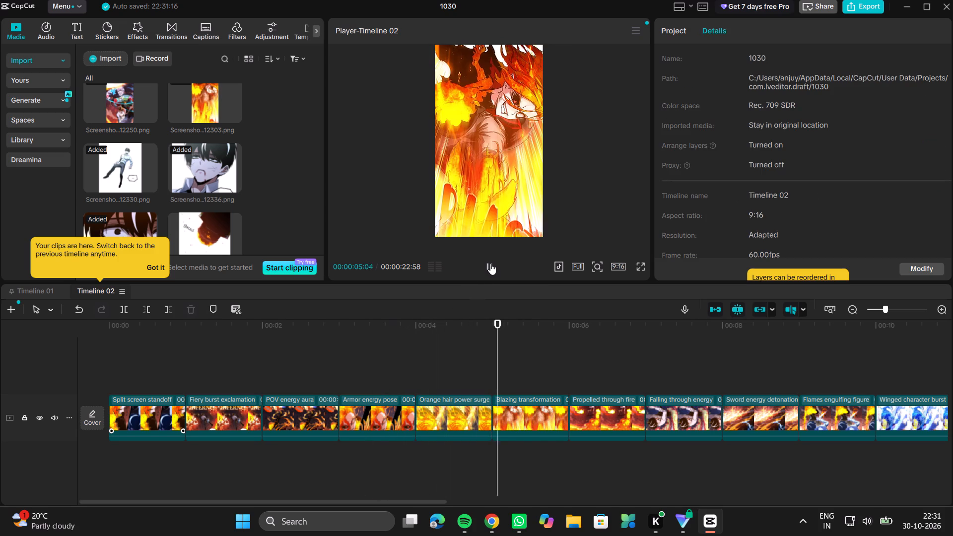
click(490, 264)
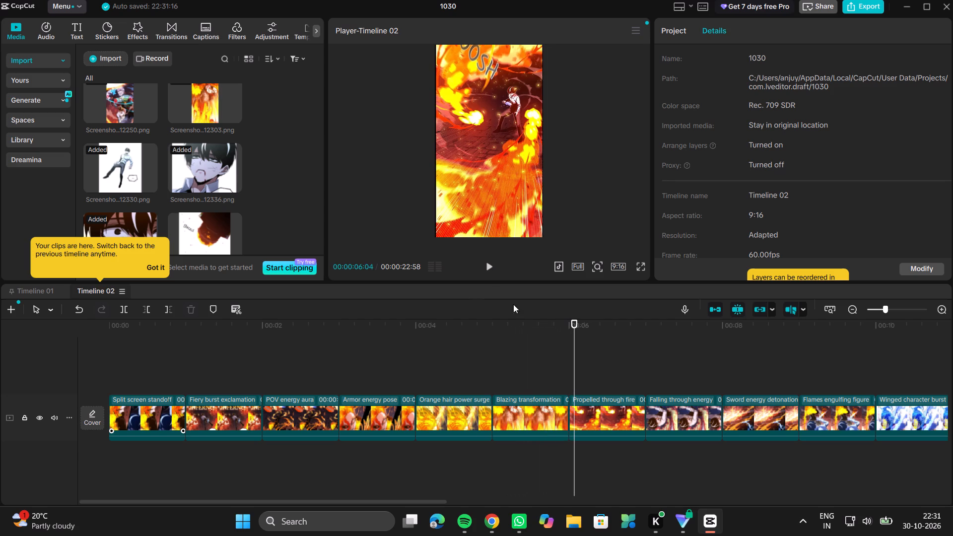
Add a transform keyframe at the start of the Blazing transformation clip, at 00:00:05:00.
click(526, 353)
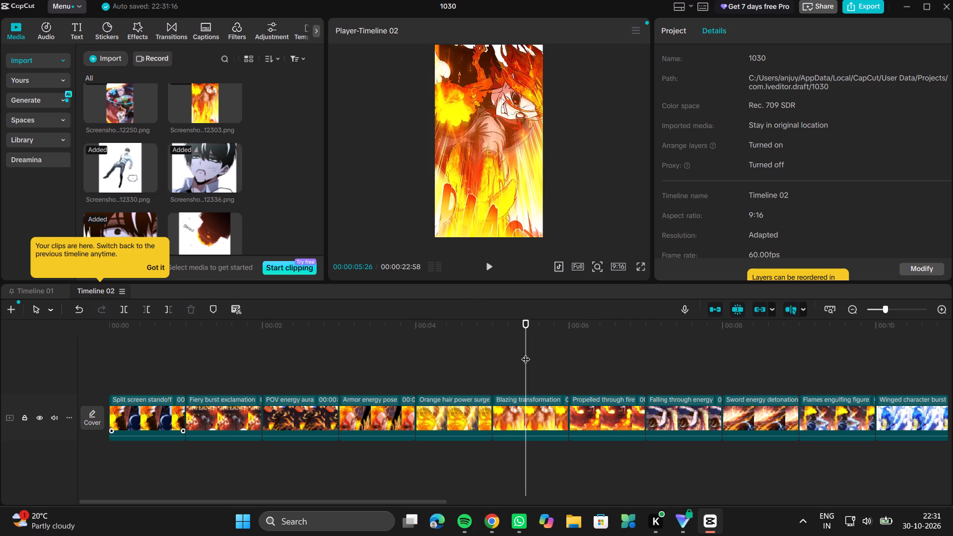
drag(527, 326, 494, 341)
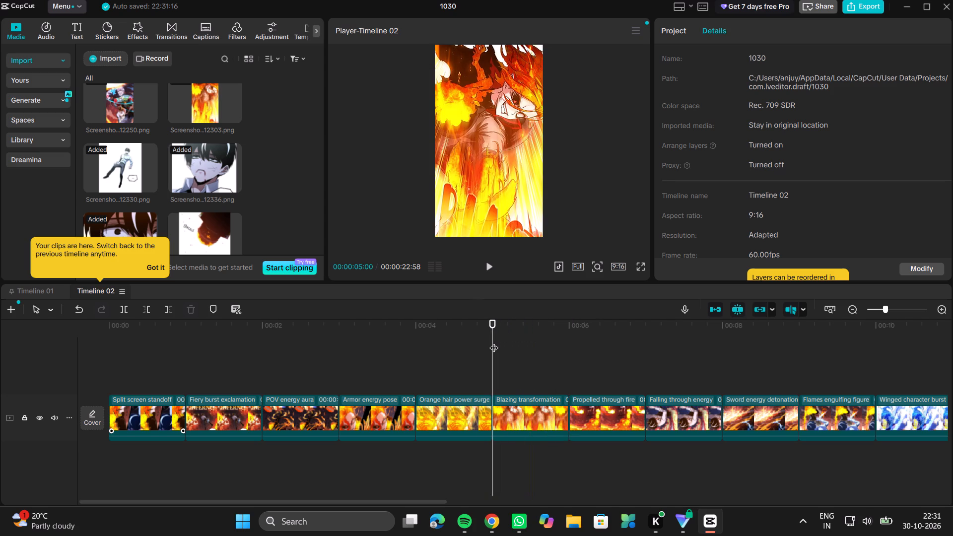
click(494, 341)
click(515, 395)
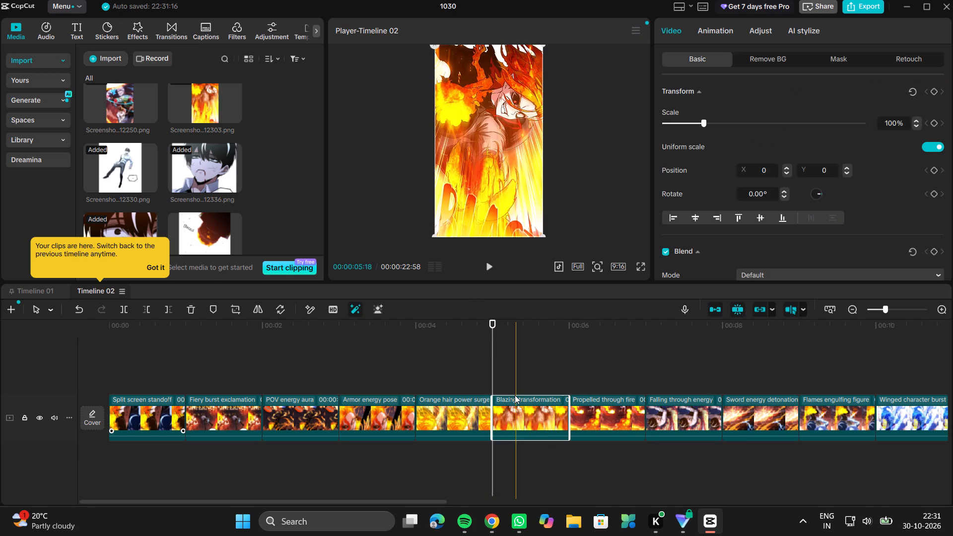
click(939, 95)
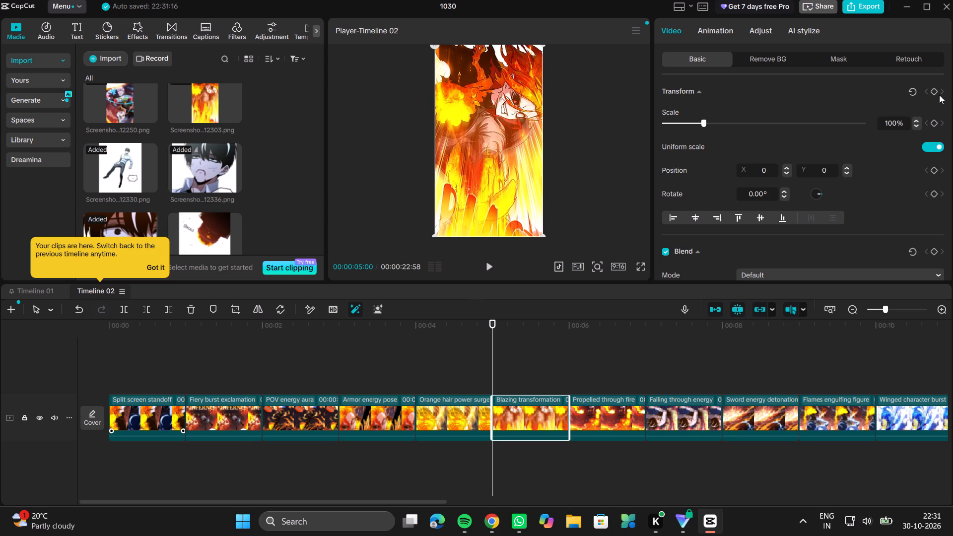
click(937, 91)
Keyframe the Blazing transformation clip at 00:00:05:57 with 125% scale and a position of about X -259, Y -359.
drag(494, 324, 565, 335)
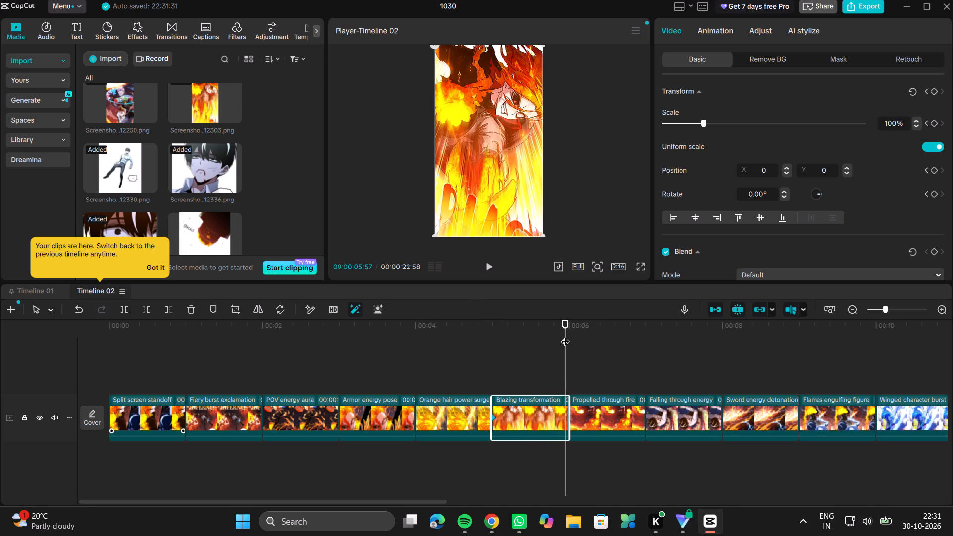
click(934, 89)
double_click(492, 116)
drag(703, 118, 705, 130)
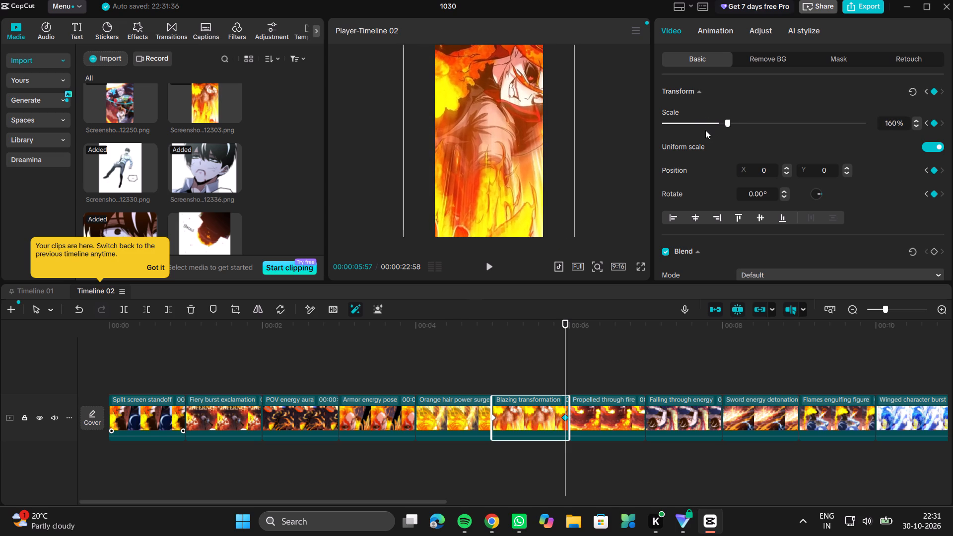
drag(705, 130, 714, 127)
drag(497, 132, 490, 143)
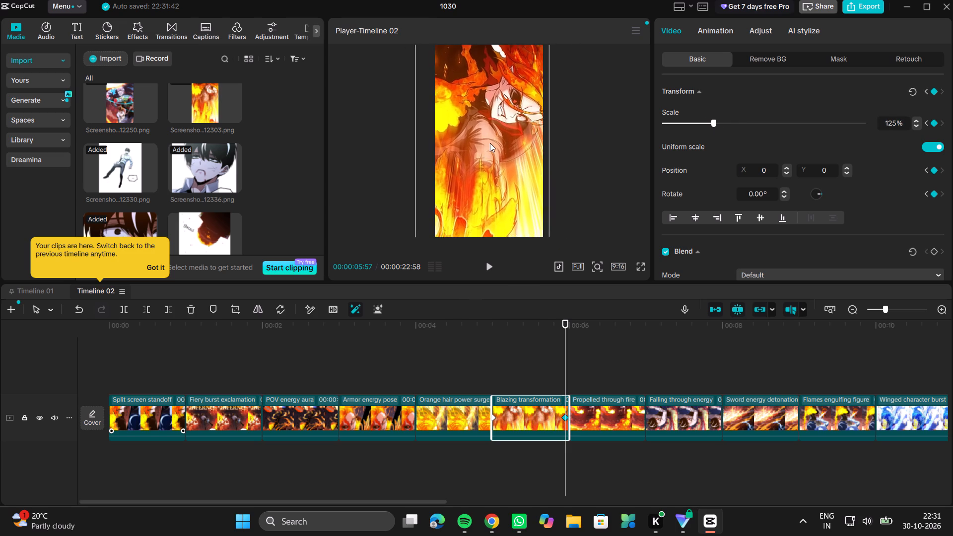
drag(490, 143, 485, 150)
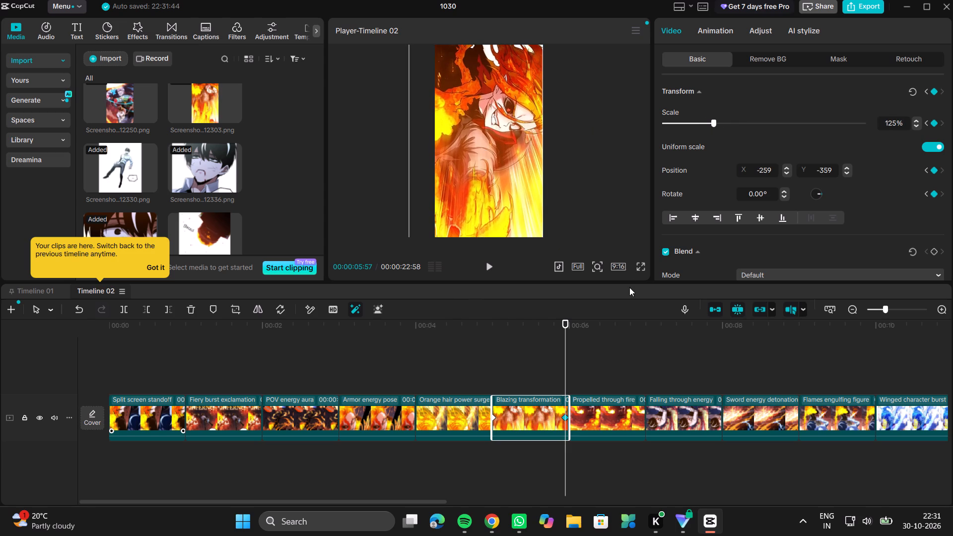
Add a transform keyframe at the start of the Propelled through fire clip, at 00:00:06:00.
click(565, 318)
drag(567, 321, 572, 324)
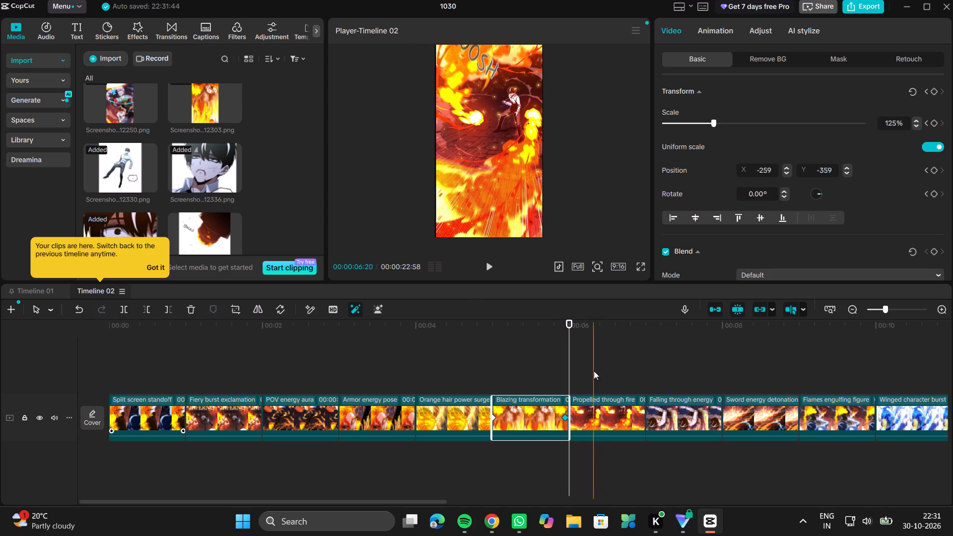
click(611, 406)
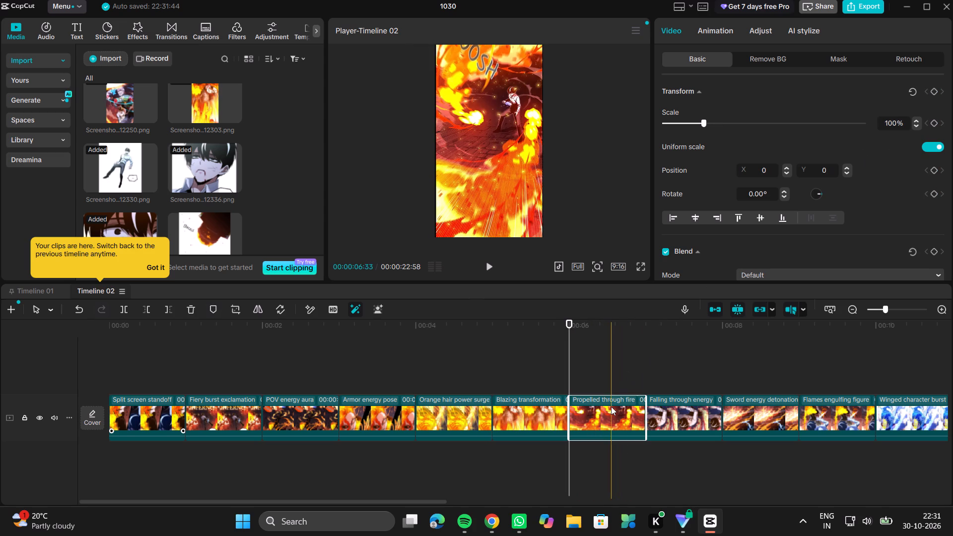
click(932, 92)
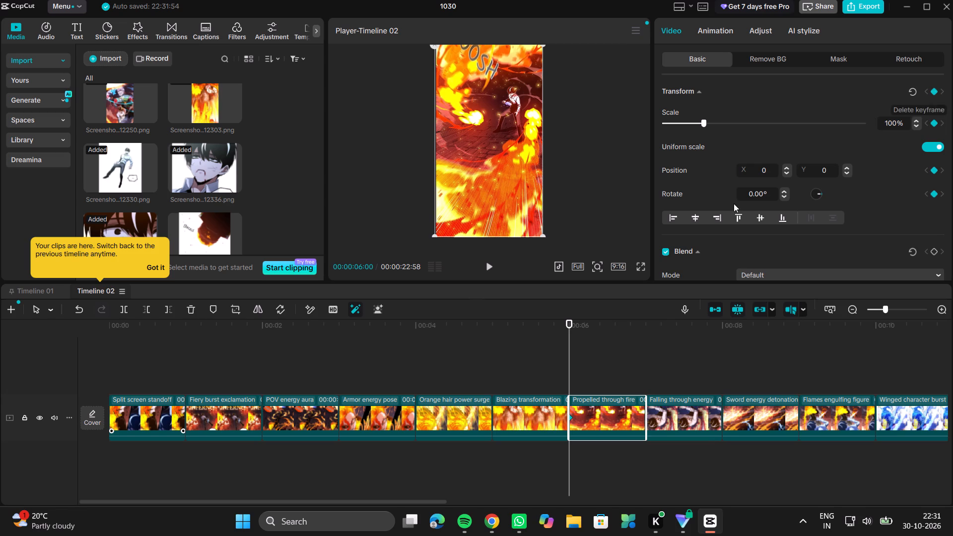
Keyframe the Propelled through fire clip at 00:00:06:56 with about 156% scale and a position of about X -266, Y -588.
drag(569, 324, 632, 319)
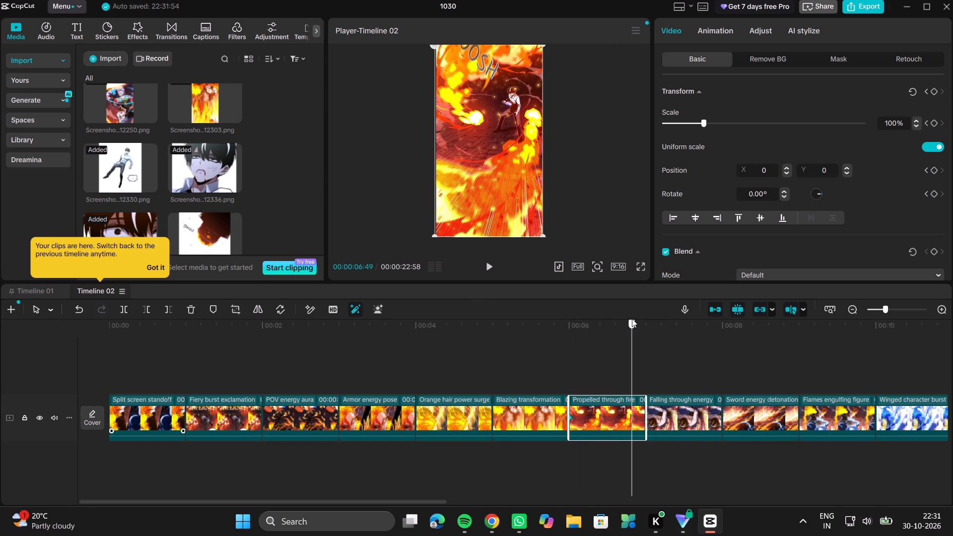
drag(632, 319, 642, 318)
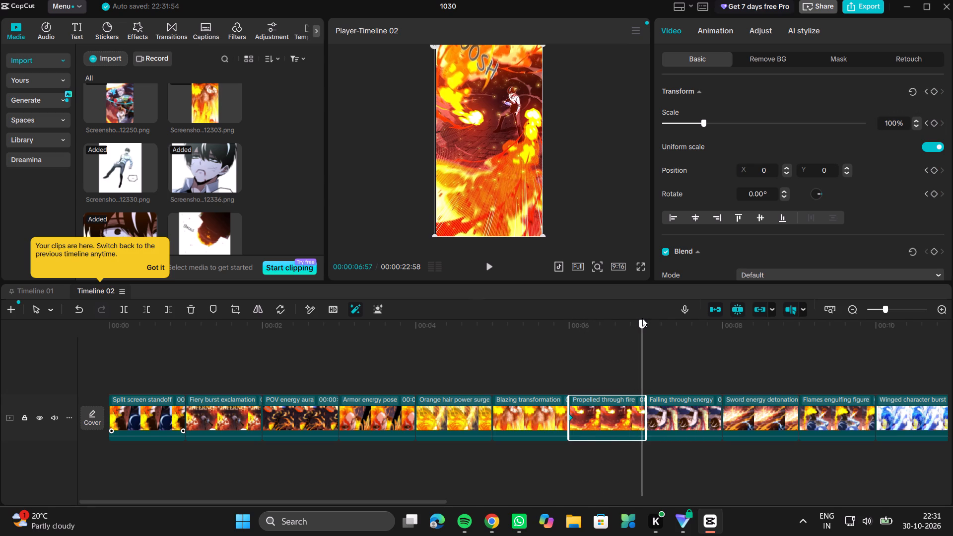
drag(642, 318, 640, 319)
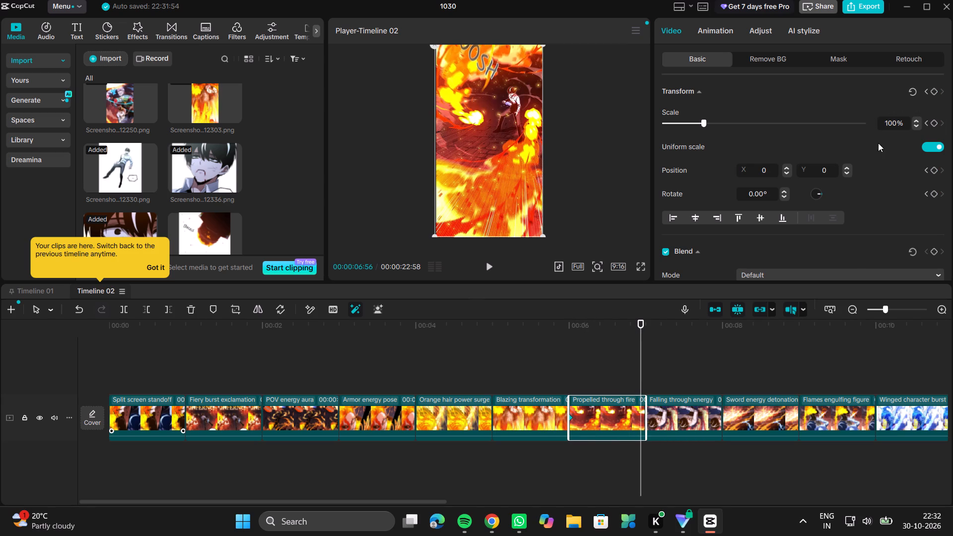
click(937, 90)
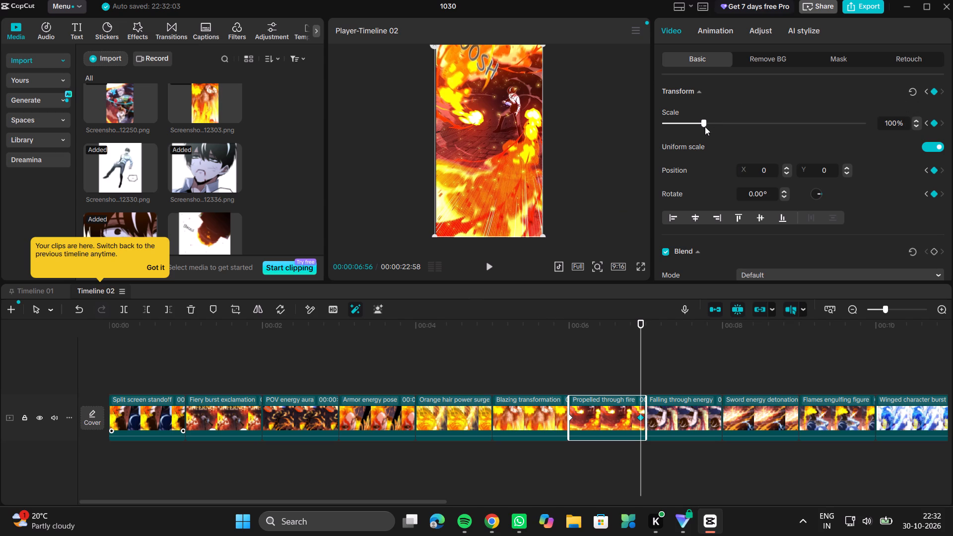
drag(705, 127, 727, 126)
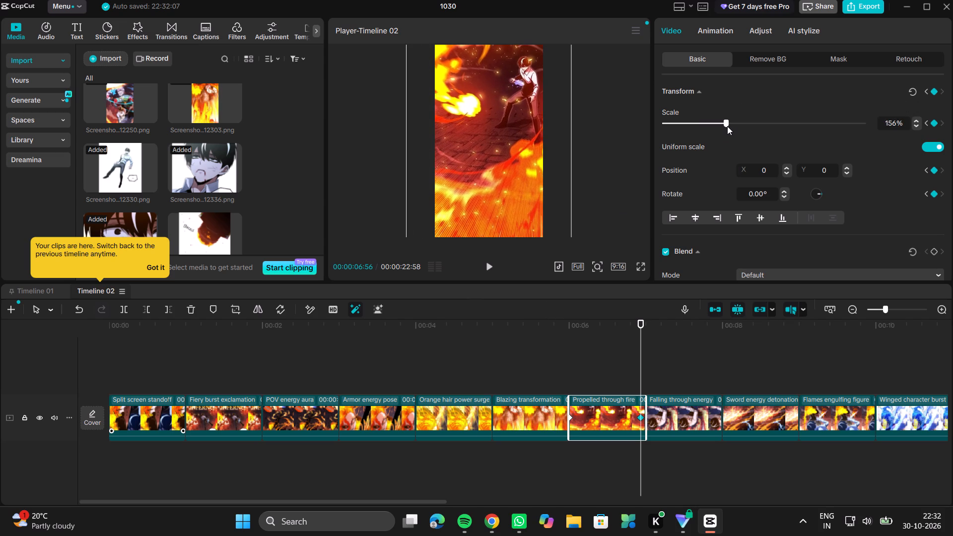
drag(460, 157, 447, 187)
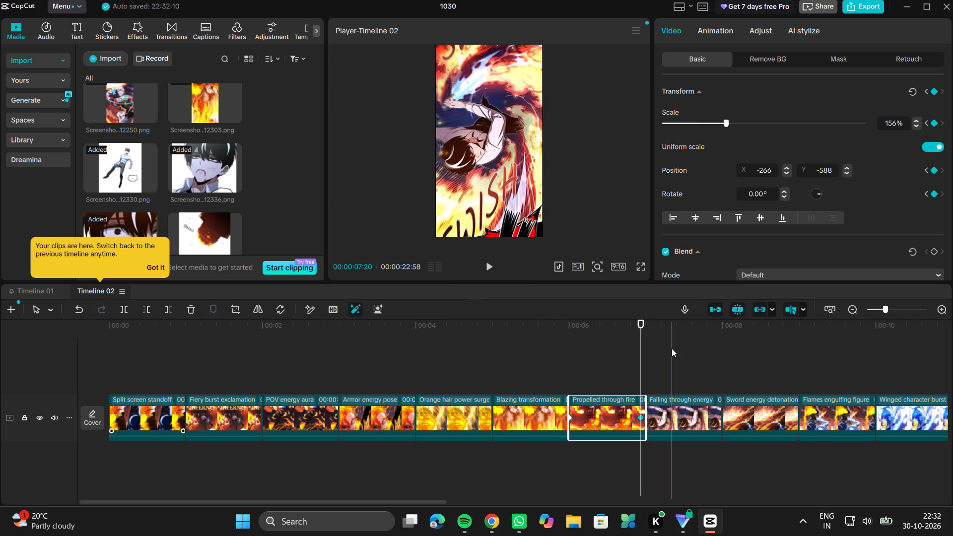
Add a transform keyframe near the start of the Falling through energy clip, at 00:00:07:06.
drag(640, 327, 650, 329)
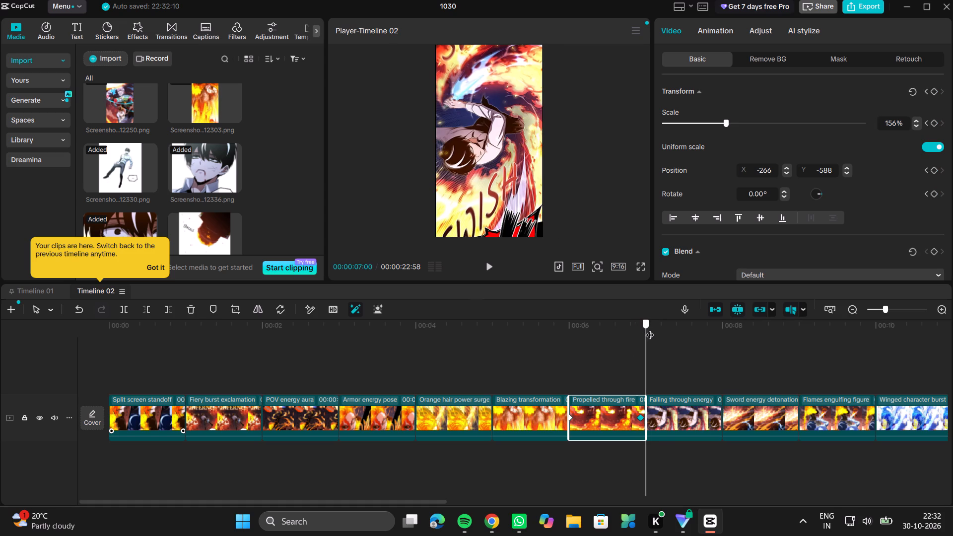
drag(650, 329, 653, 329)
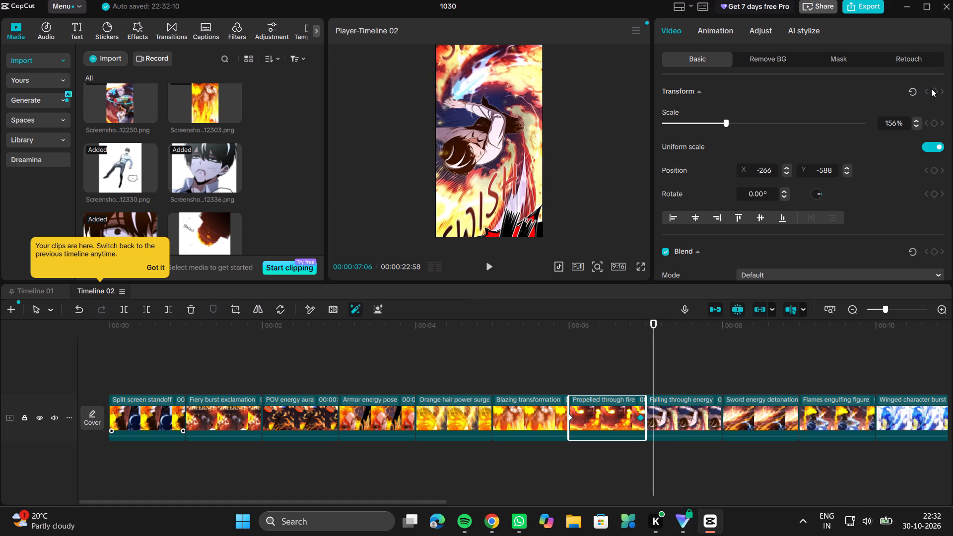
click(932, 89)
click(676, 405)
click(930, 91)
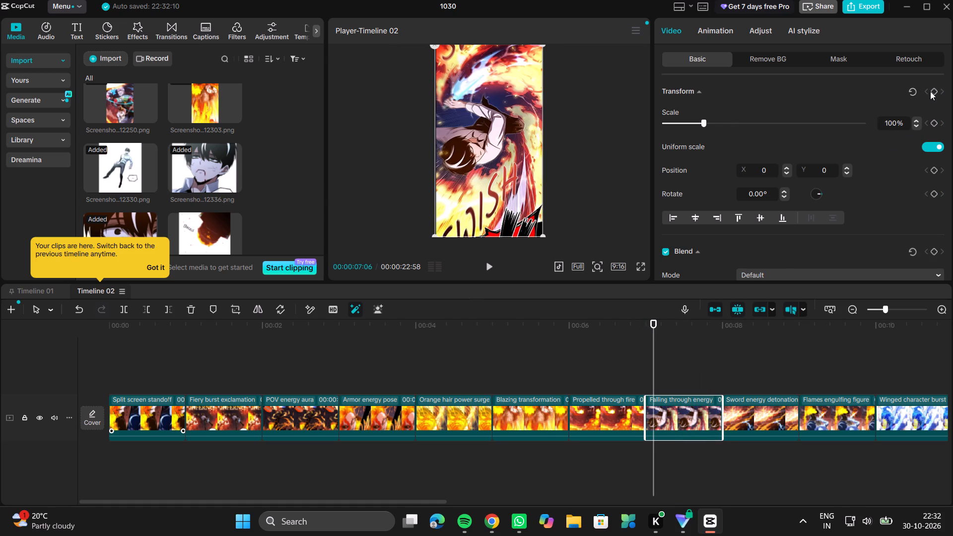
click(932, 91)
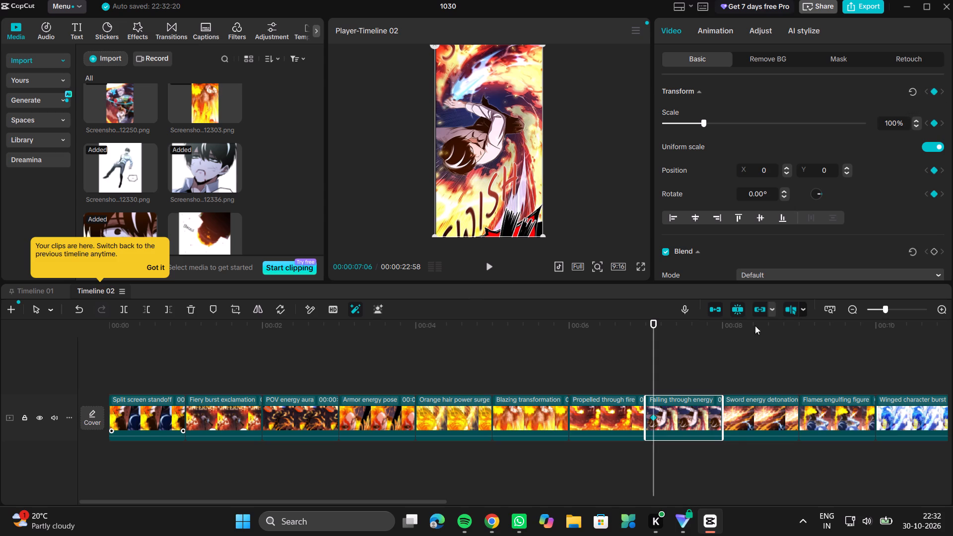
Keyframe the Falling through energy clip near its end, at 00:00:07:55, with about 129% scale.
drag(654, 323, 686, 330)
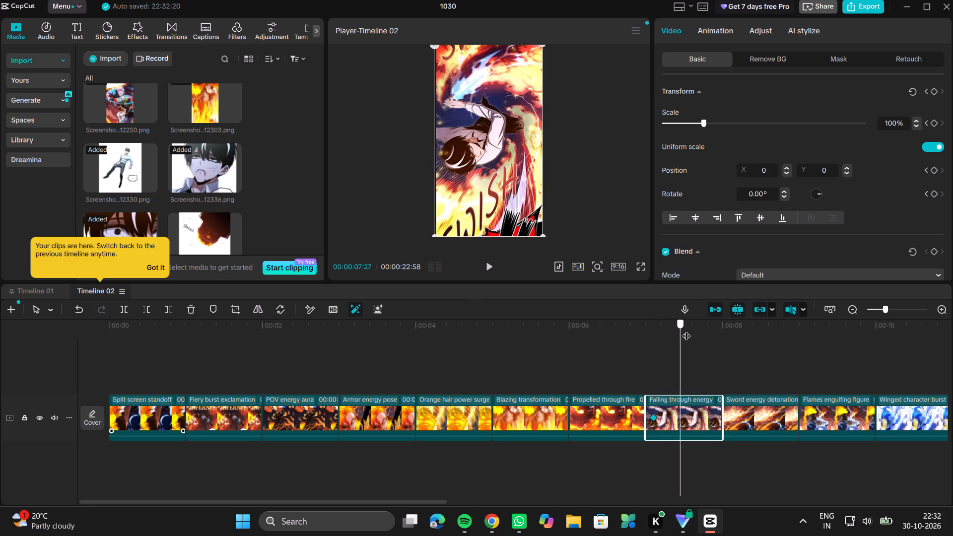
drag(686, 330, 716, 332)
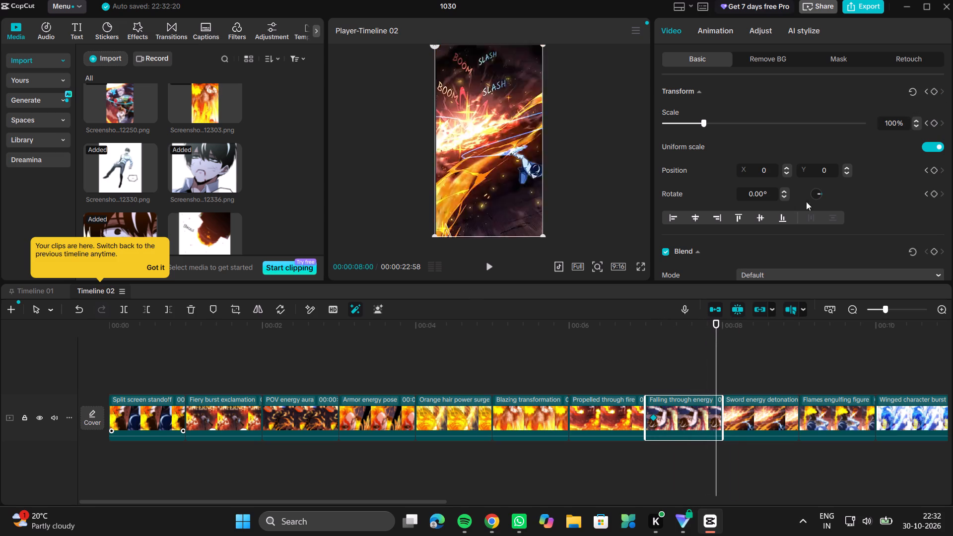
click(932, 90)
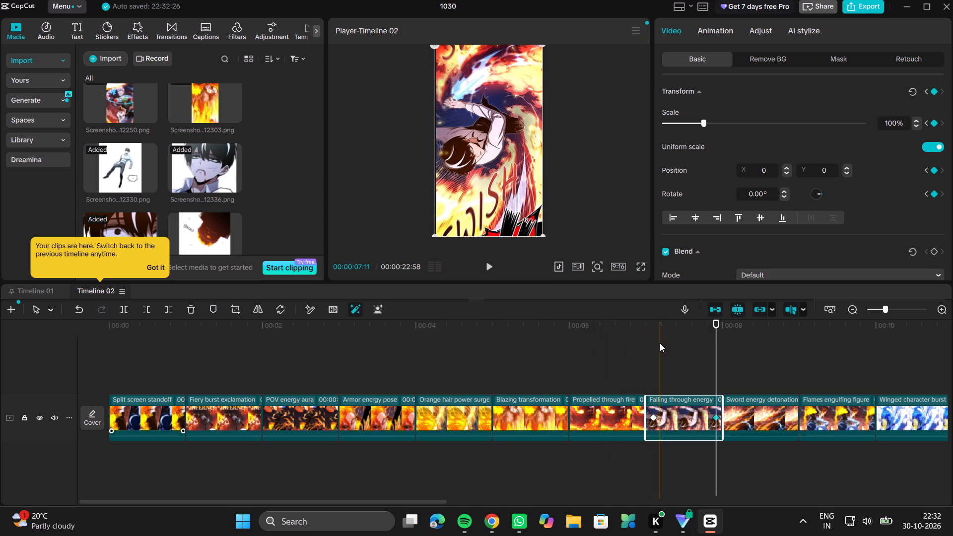
drag(703, 120, 728, 120)
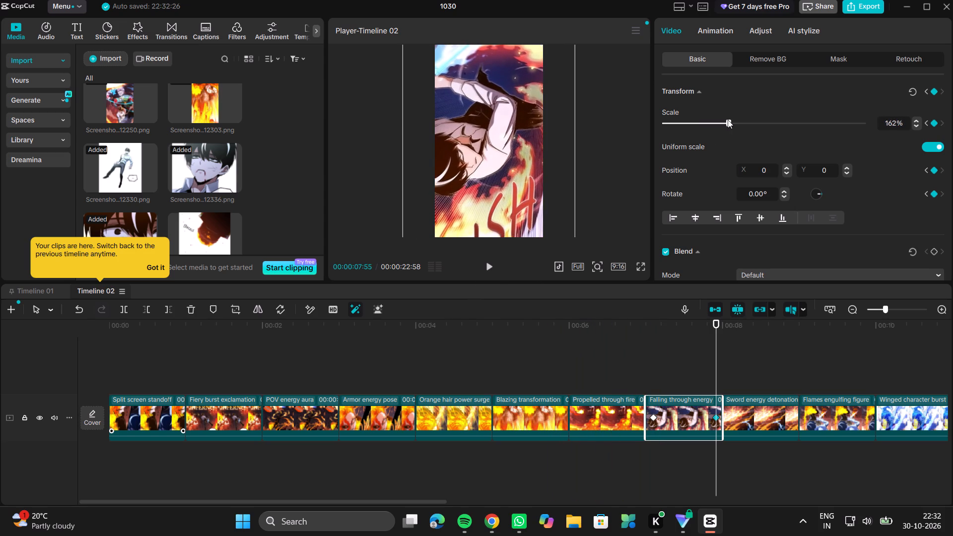
drag(728, 120, 717, 121)
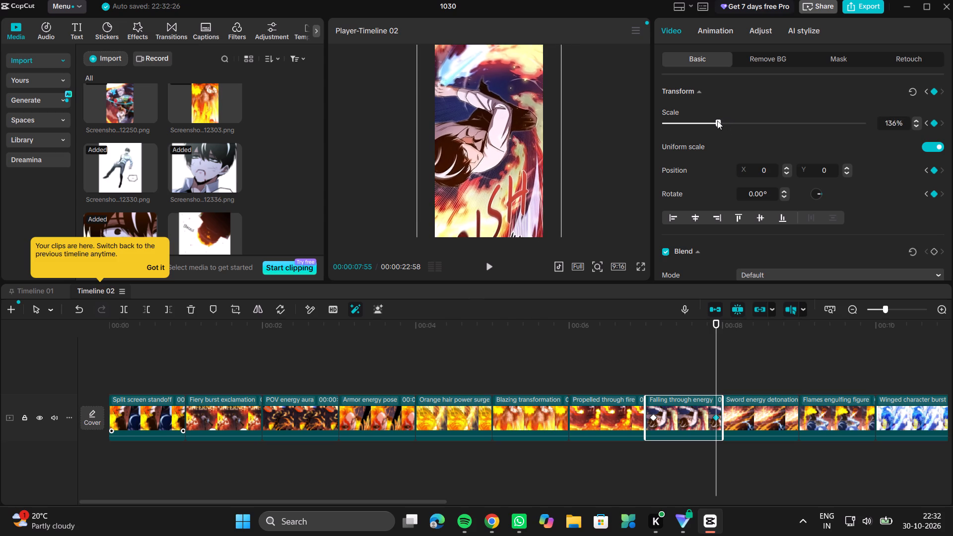
drag(717, 121, 714, 121)
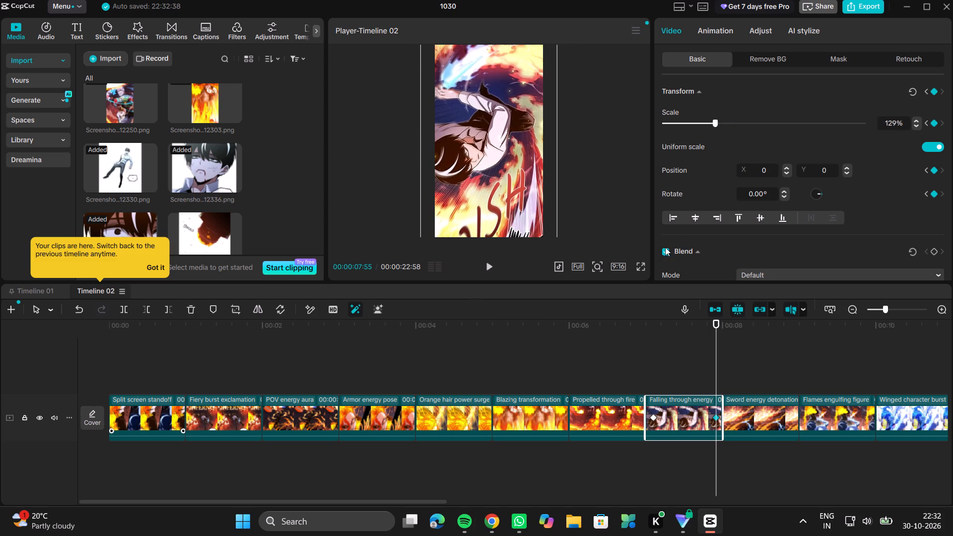
Add a transform keyframe near the start of the Sword energy detonation clip, at 00:00:08:04.
click(717, 322)
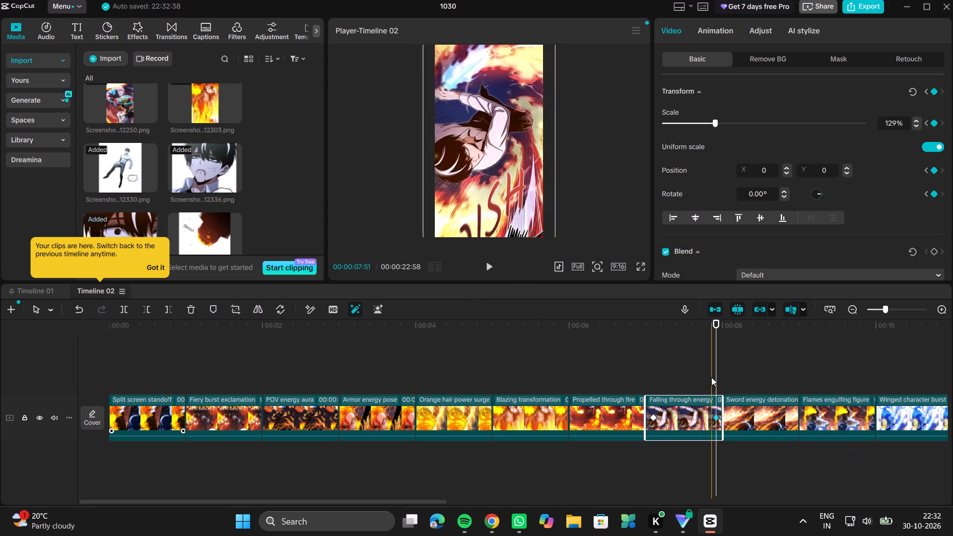
drag(715, 321, 726, 327)
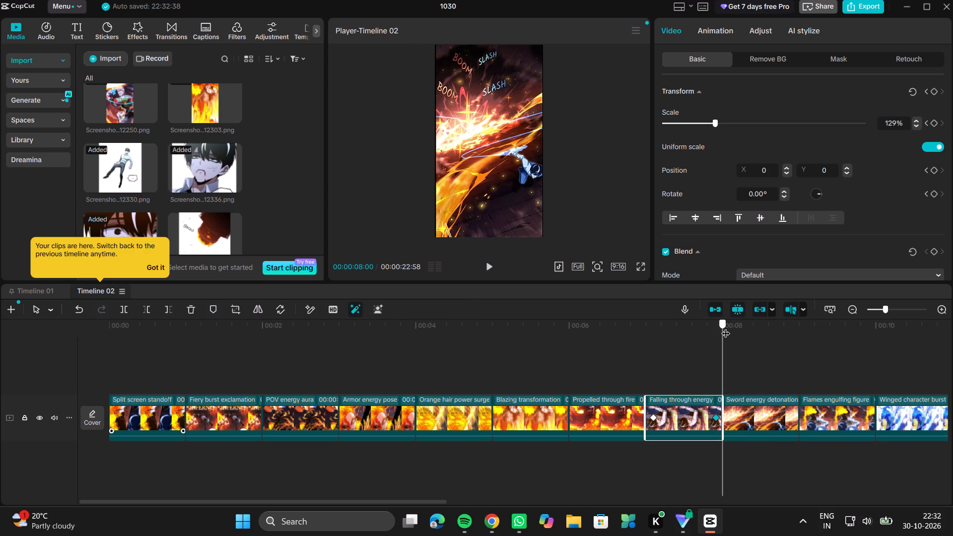
drag(726, 327, 728, 328)
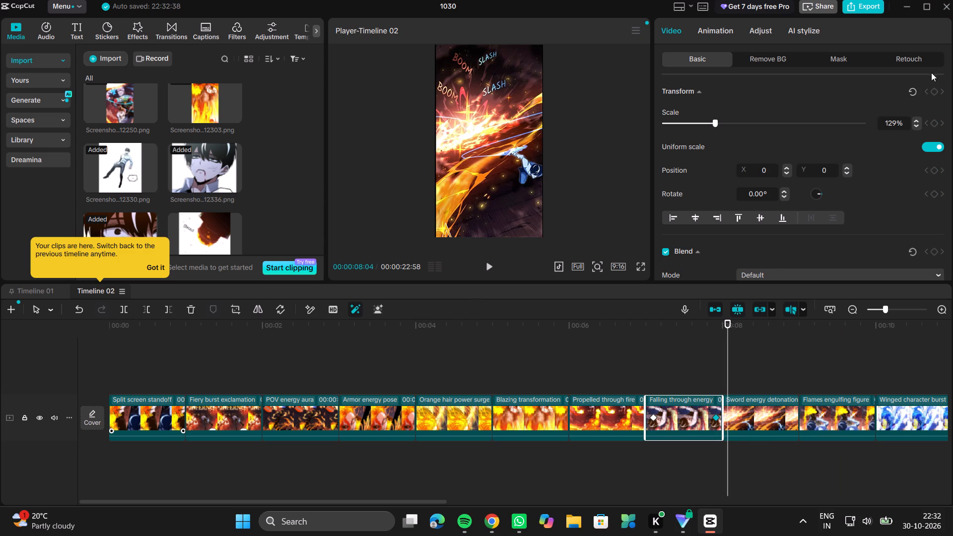
click(738, 406)
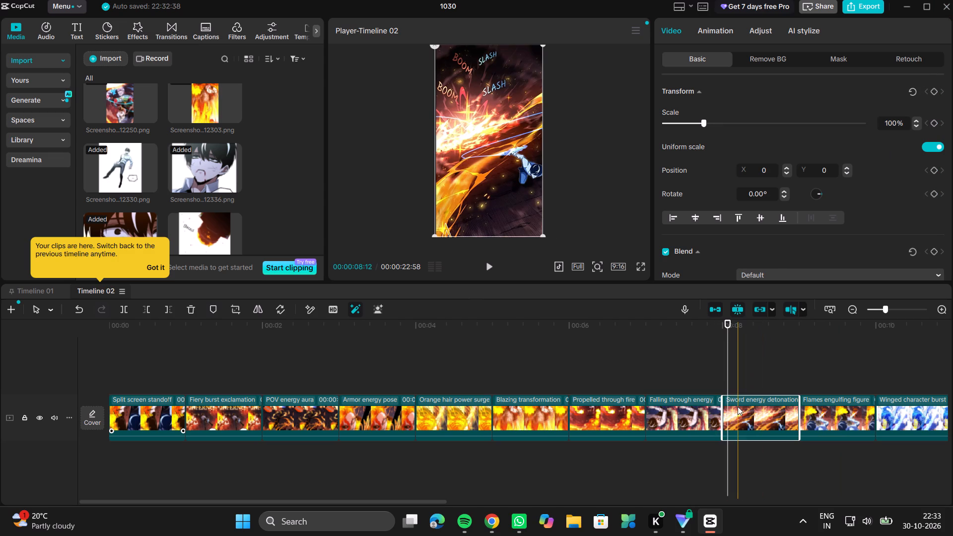
click(936, 92)
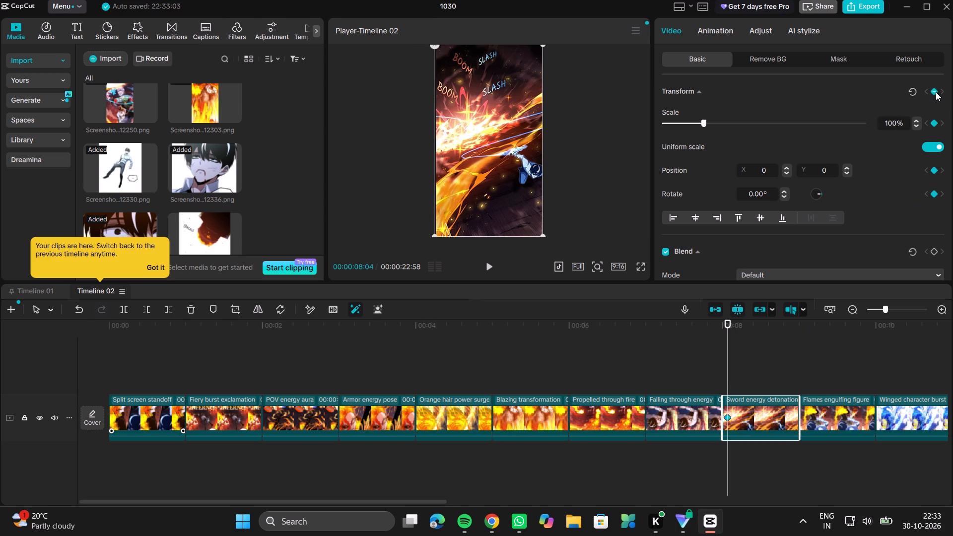
Keyframe the Sword energy detonation clip near its end, at 00:00:08:55, with about 190% scale.
click(794, 418)
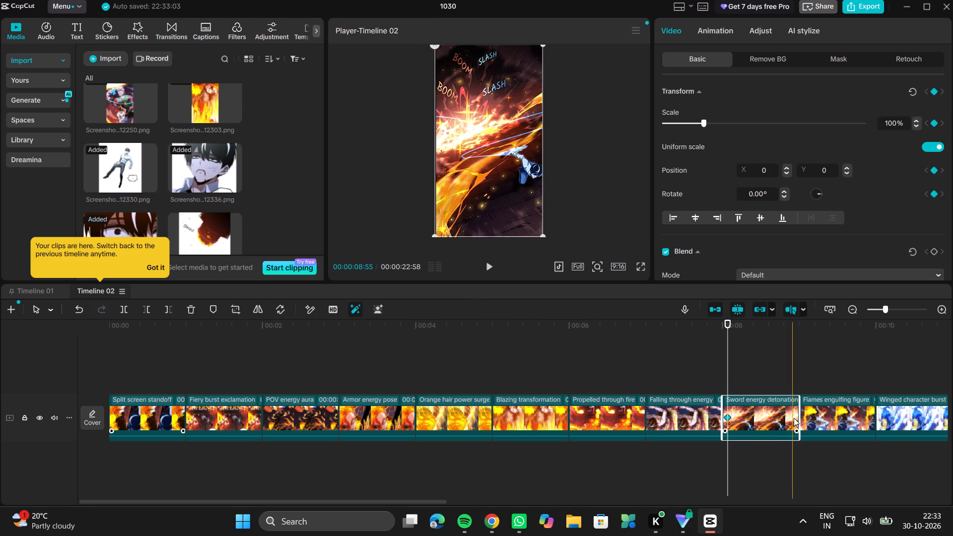
click(794, 418)
click(794, 418)
click(793, 407)
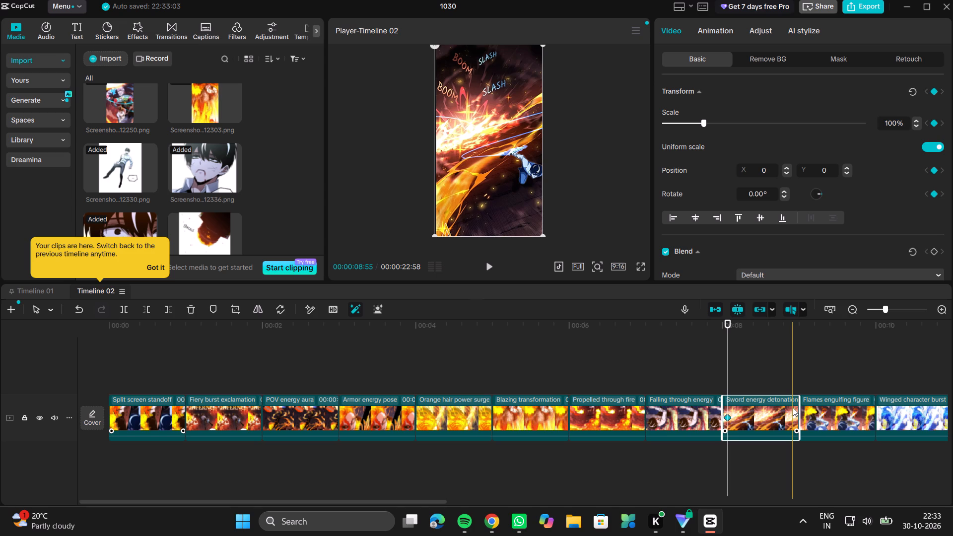
click(793, 407)
click(792, 384)
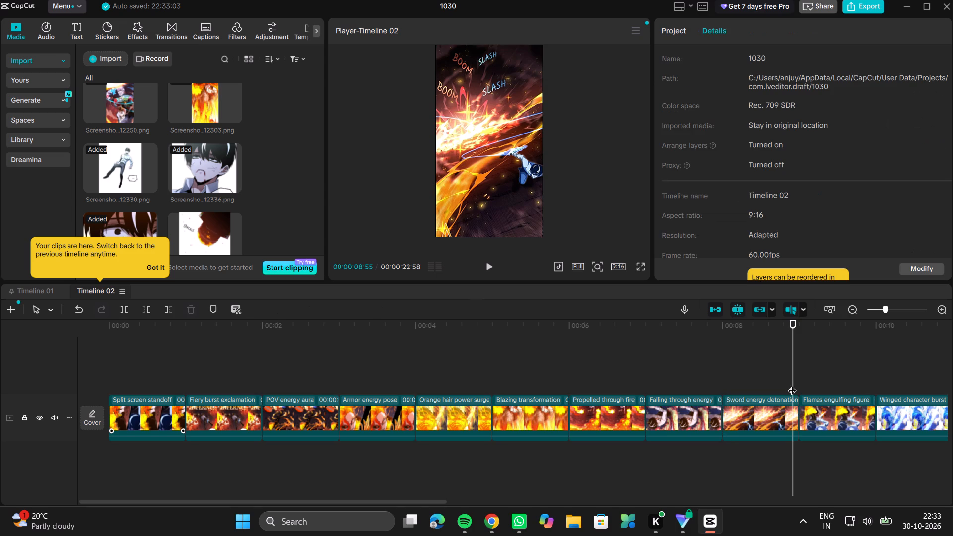
click(789, 420)
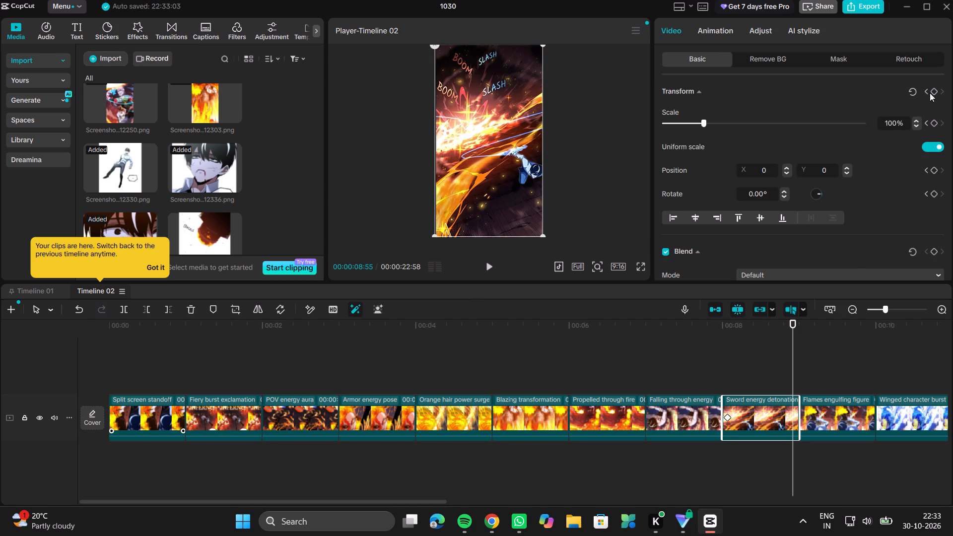
click(930, 93)
click(937, 90)
double_click(462, 123)
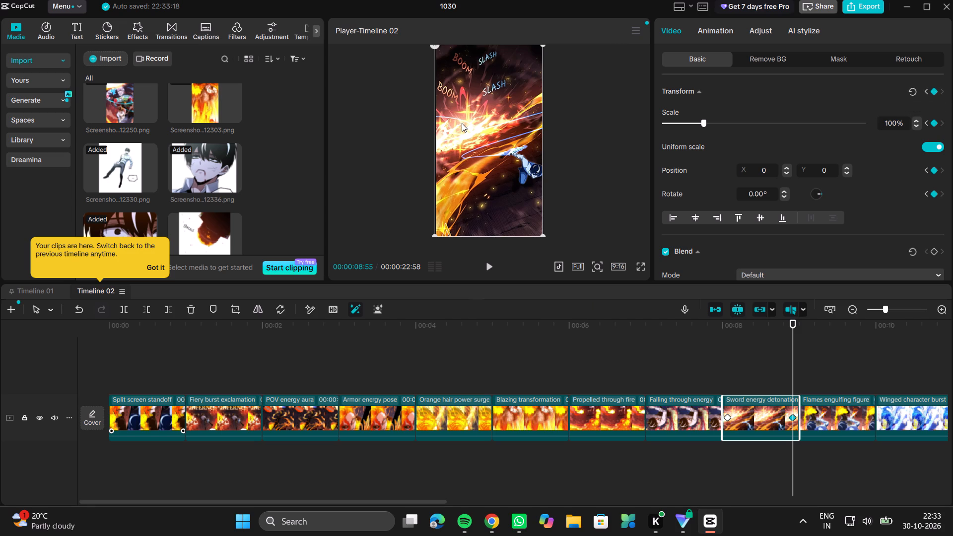
click(462, 123)
drag(704, 122, 740, 131)
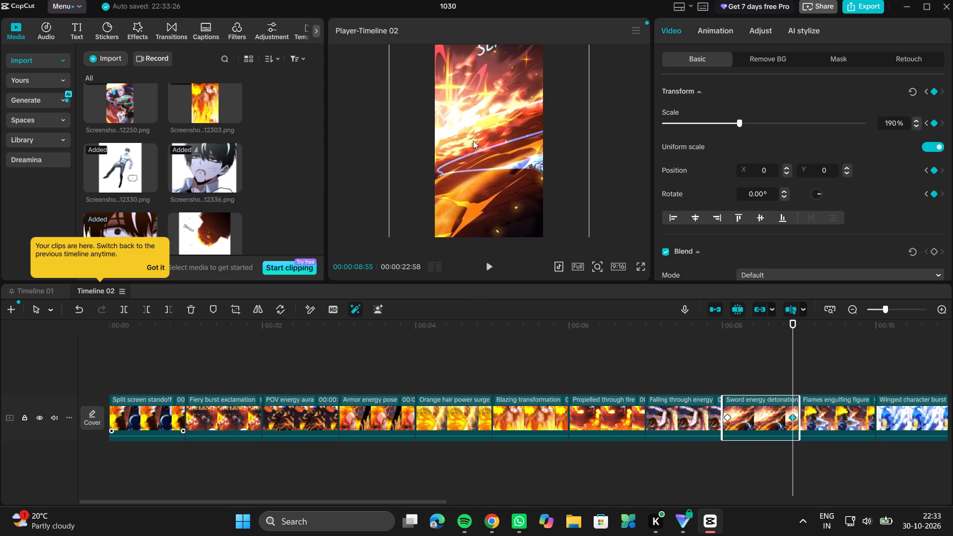
Play the timeline from the beginning through the Sword energy detonation clip to review the keyframed zooms and moves.
ctrl+scroll(473, 140, down, 2)
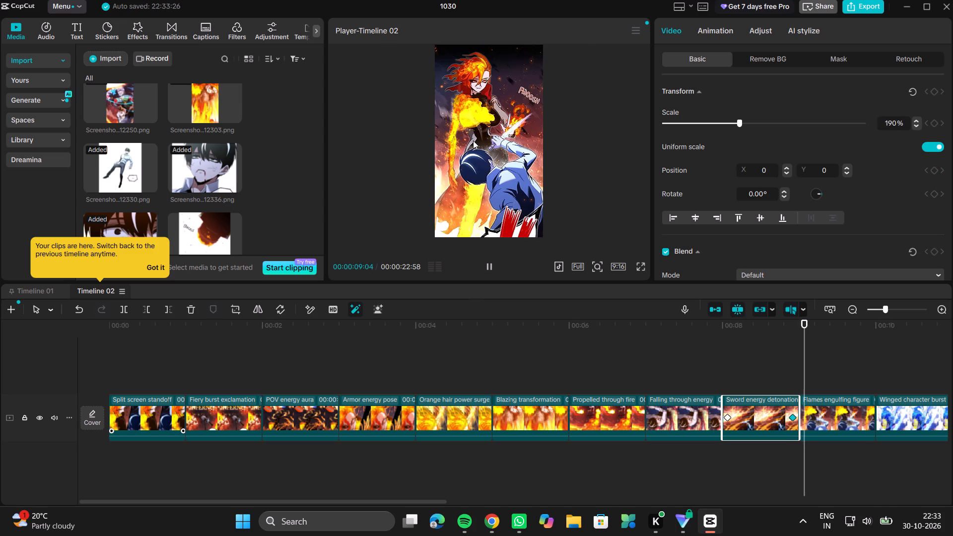
click(586, 355)
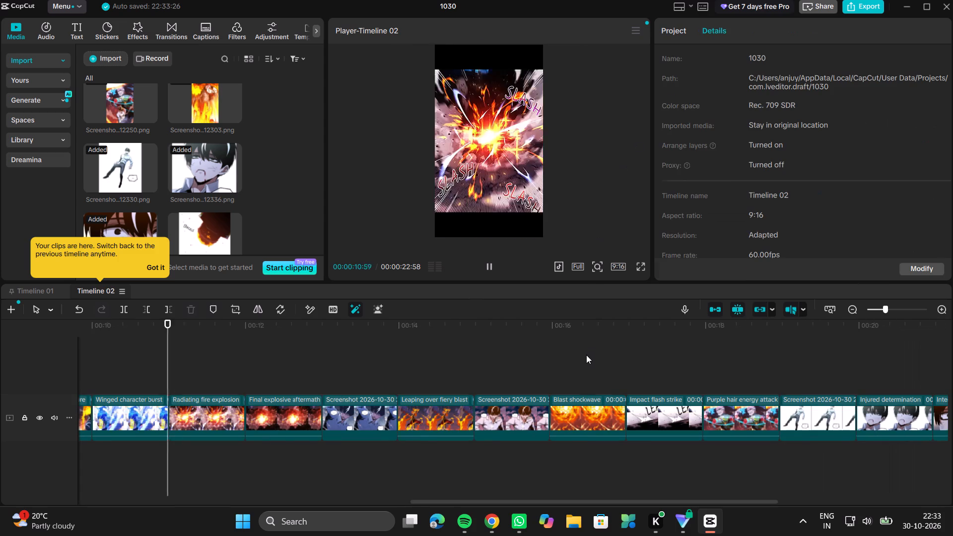
click(484, 269)
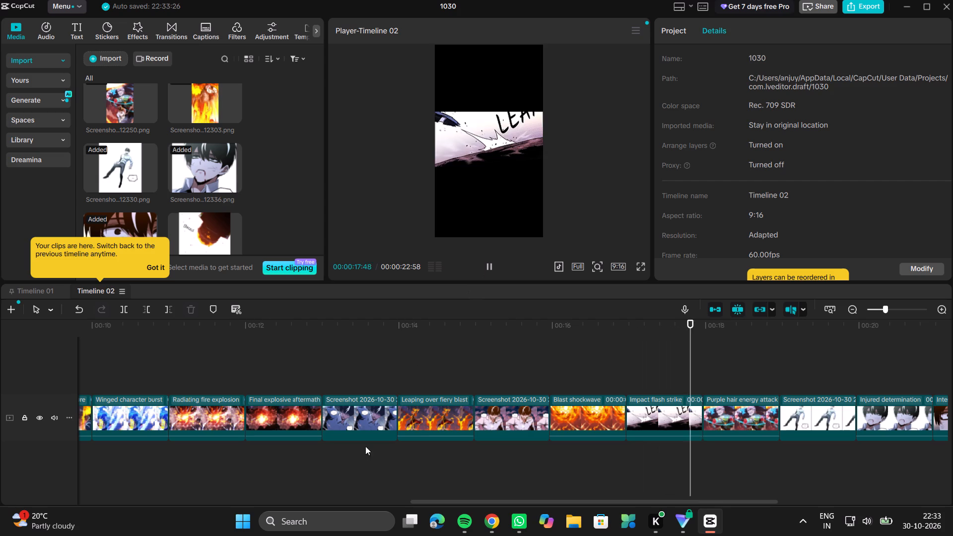
click(269, 361)
scroll(269, 361, right, 5)
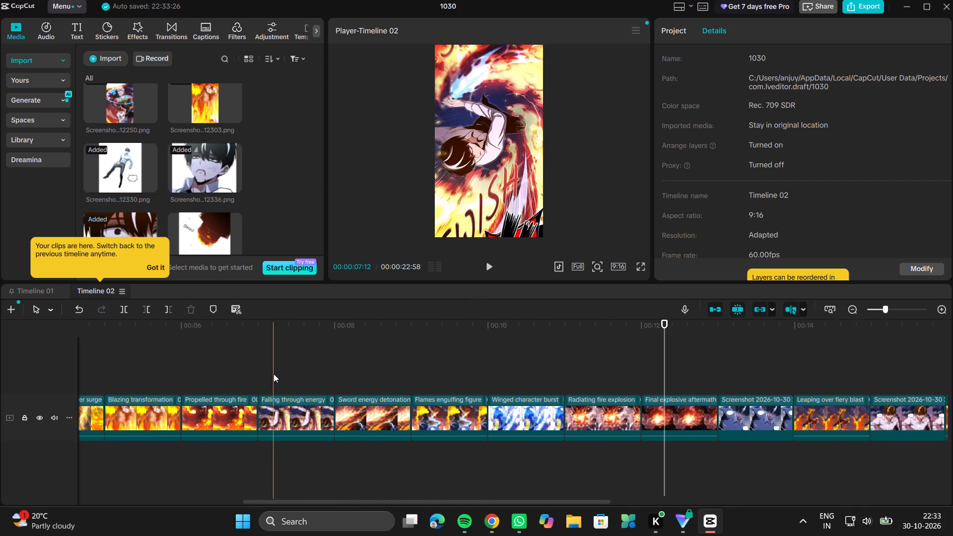
scroll(186, 376, right, 5)
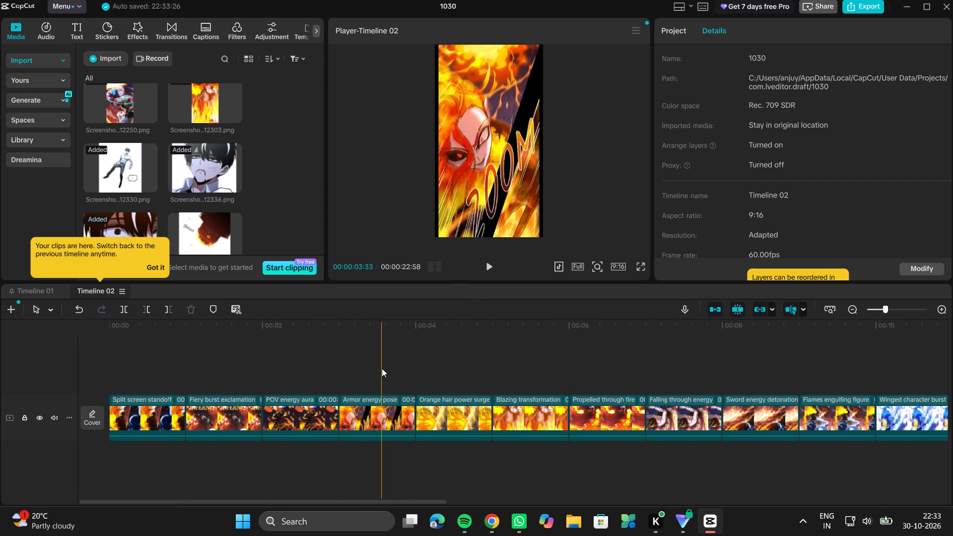
click(96, 364)
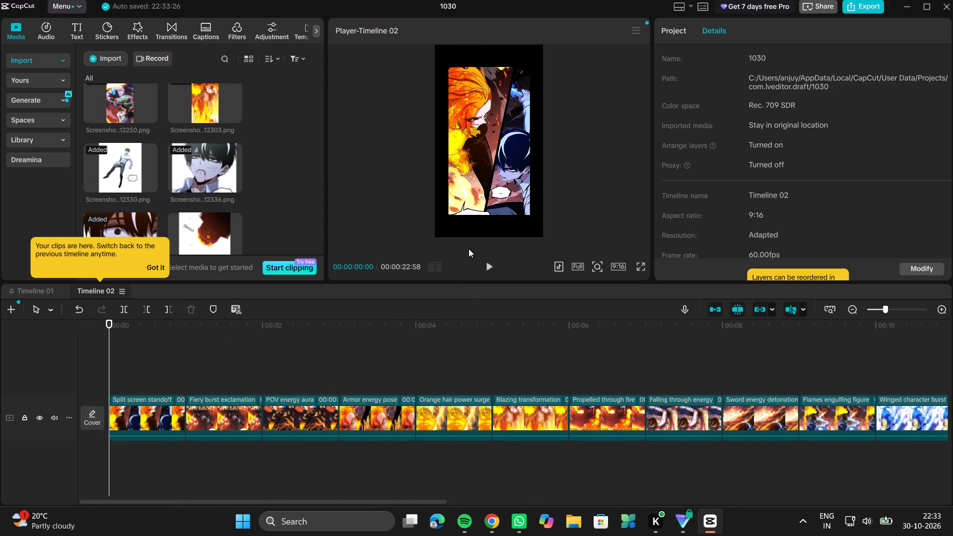
click(490, 265)
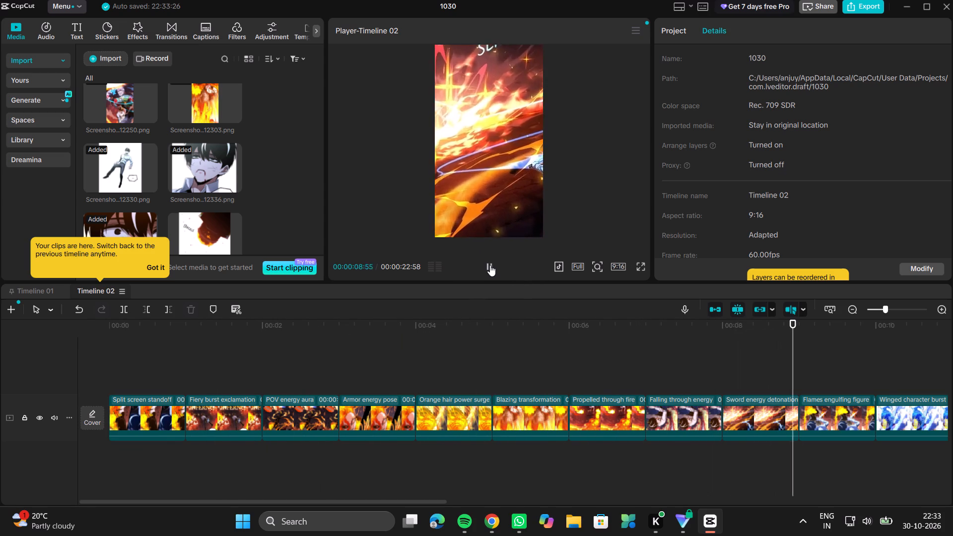
double_click(490, 265)
click(490, 265)
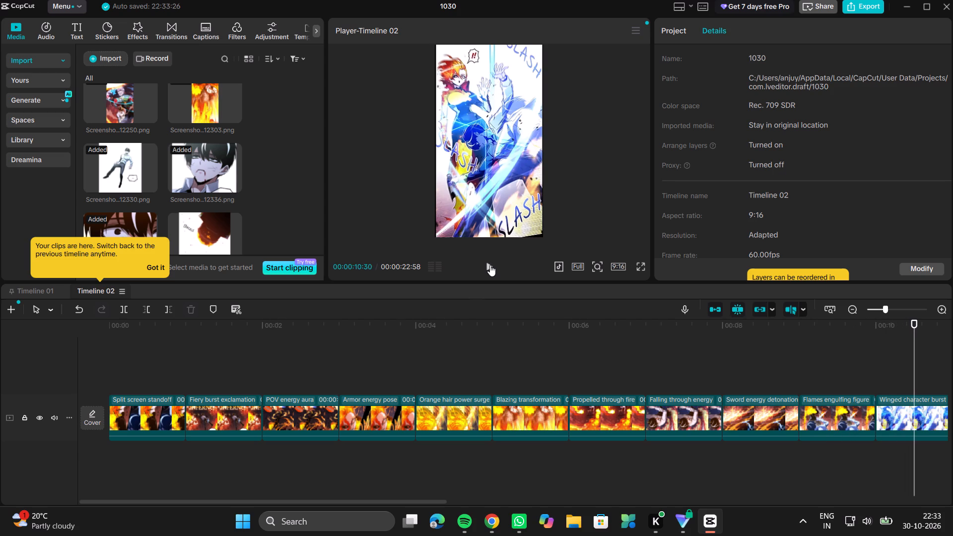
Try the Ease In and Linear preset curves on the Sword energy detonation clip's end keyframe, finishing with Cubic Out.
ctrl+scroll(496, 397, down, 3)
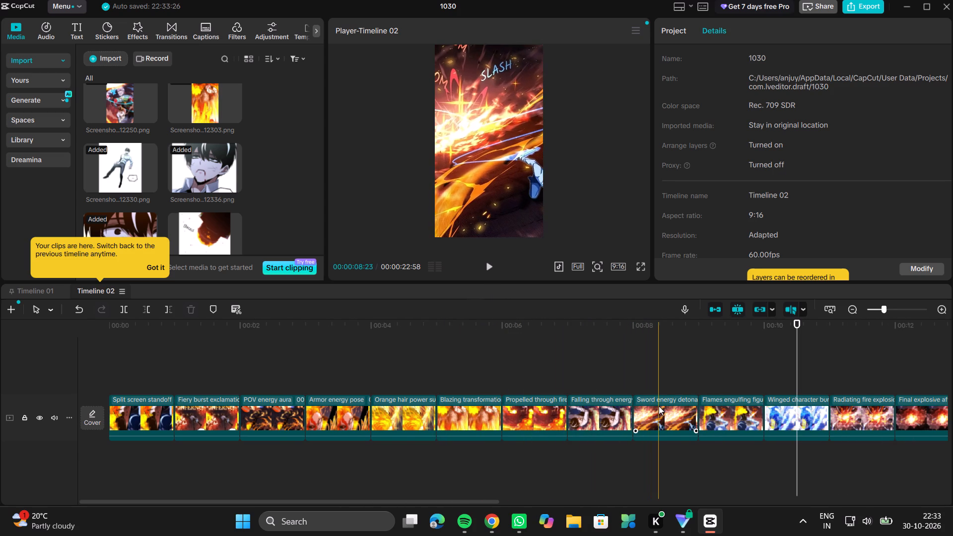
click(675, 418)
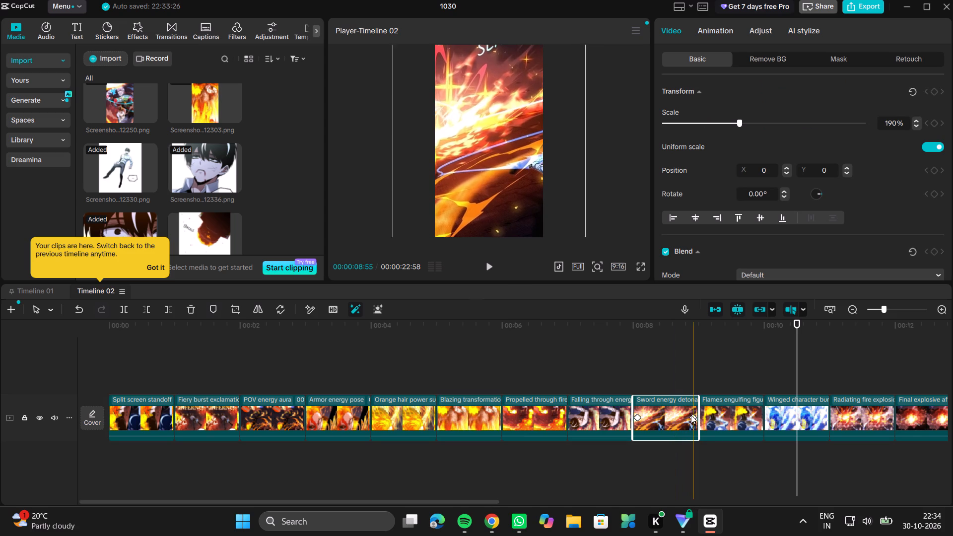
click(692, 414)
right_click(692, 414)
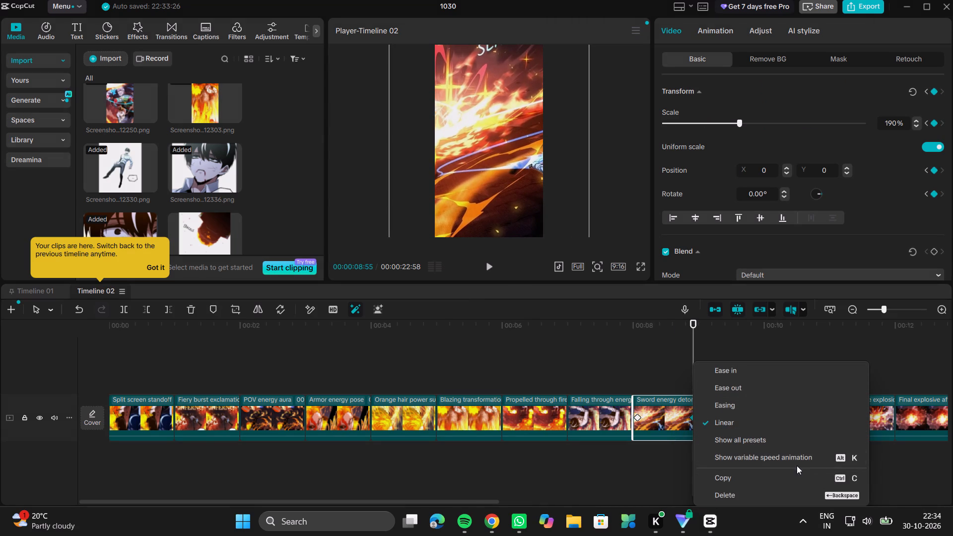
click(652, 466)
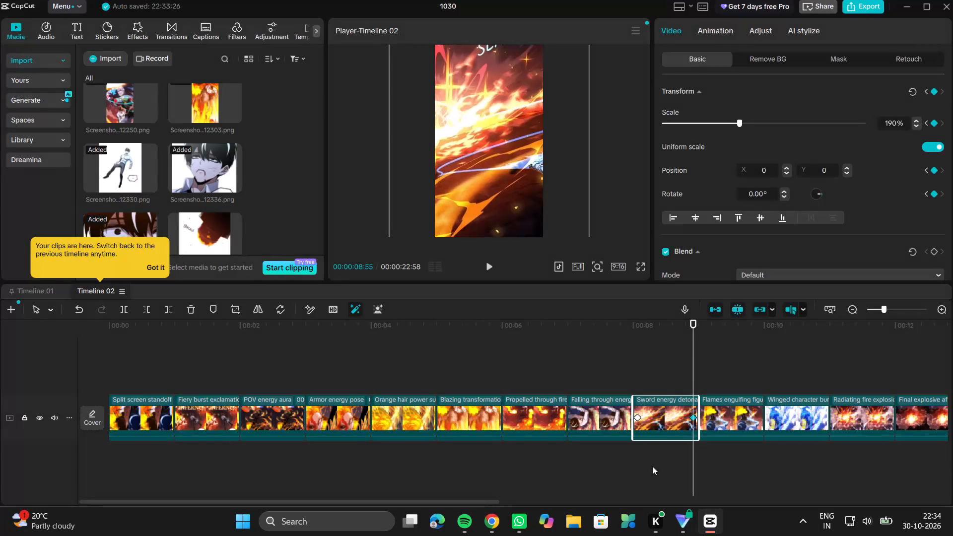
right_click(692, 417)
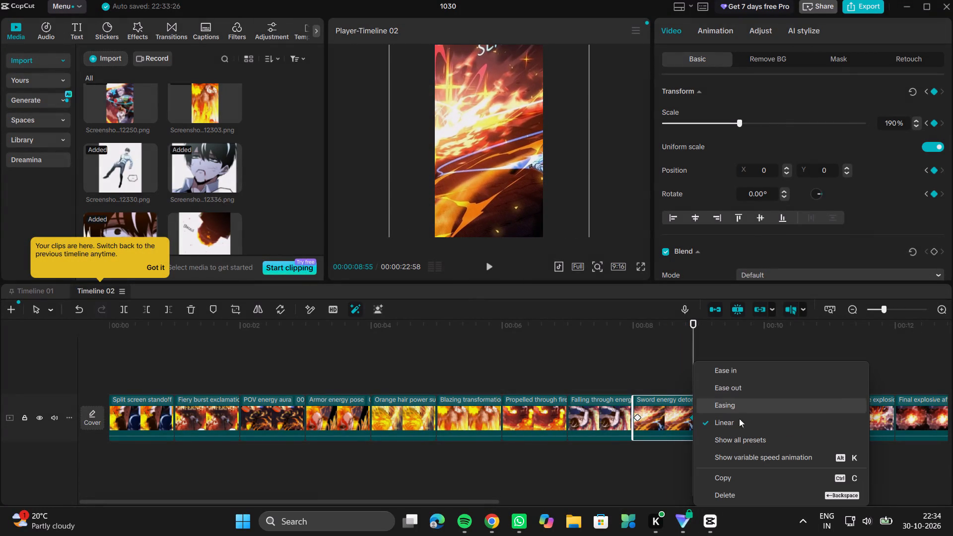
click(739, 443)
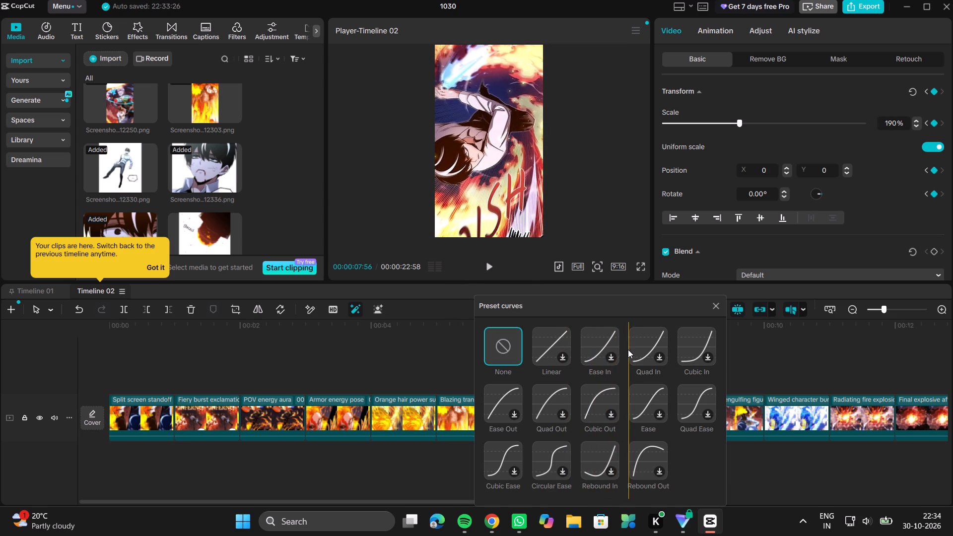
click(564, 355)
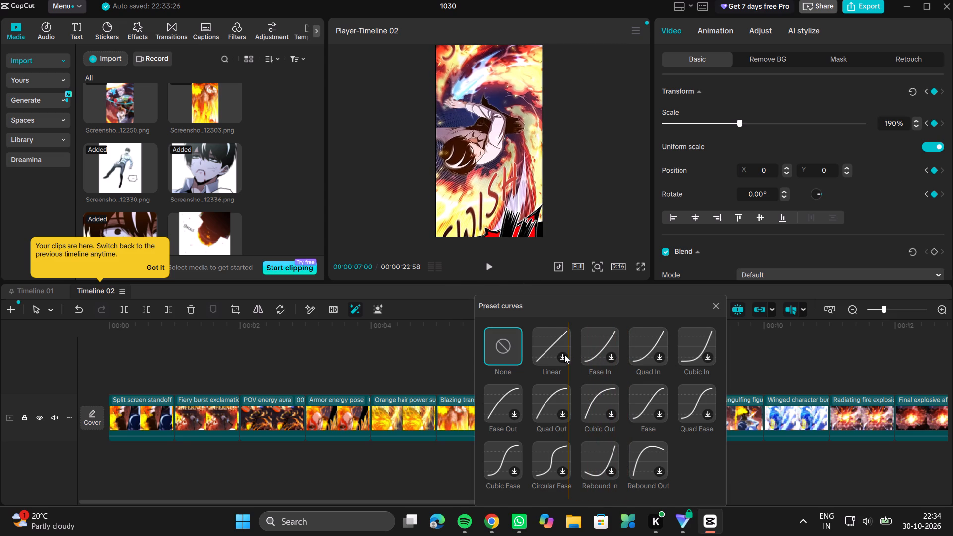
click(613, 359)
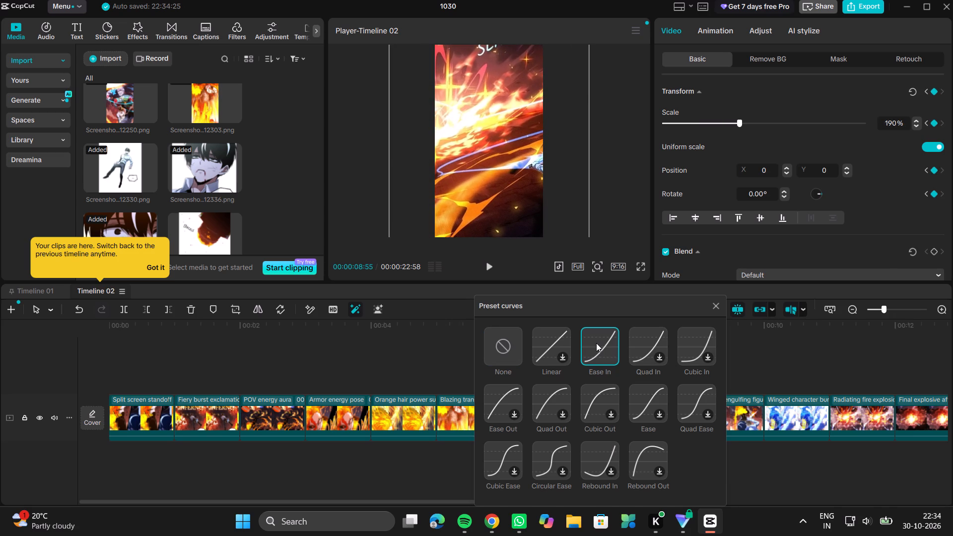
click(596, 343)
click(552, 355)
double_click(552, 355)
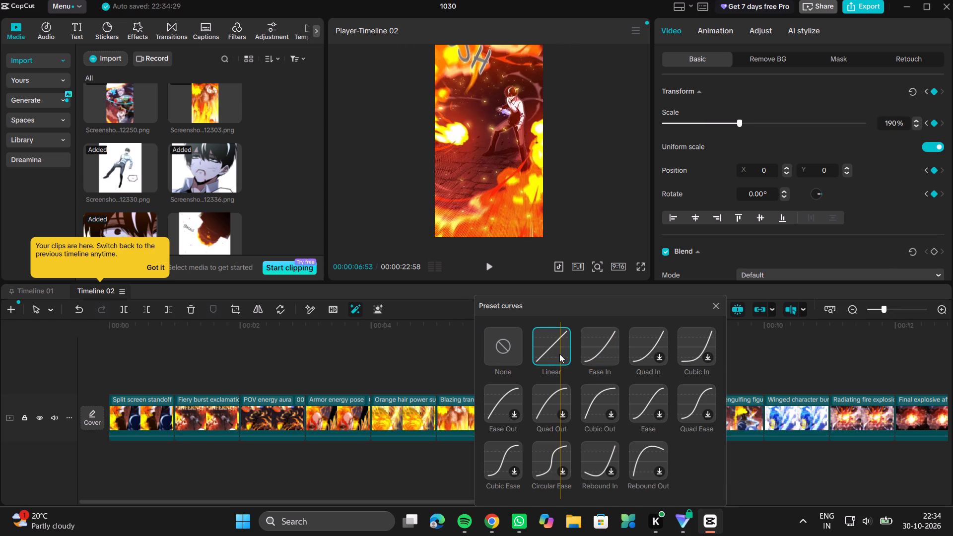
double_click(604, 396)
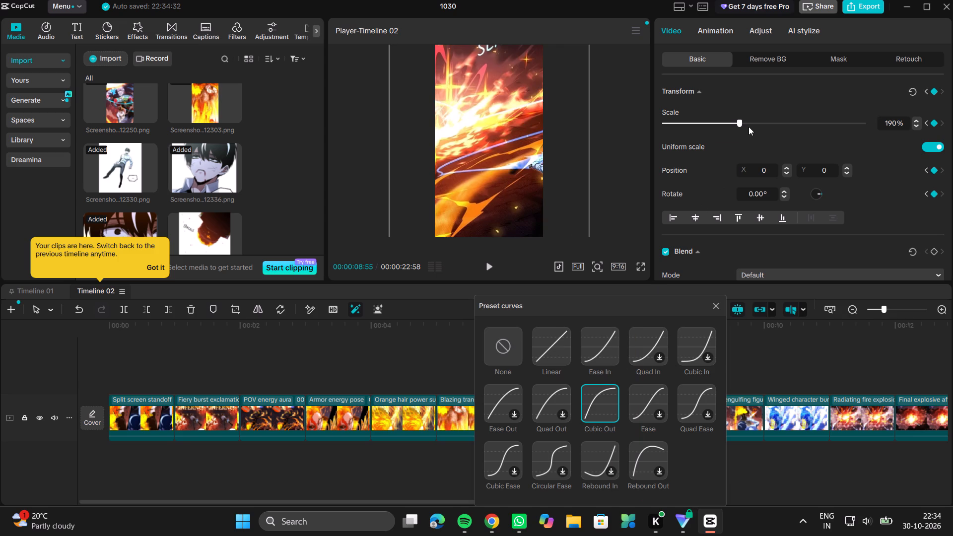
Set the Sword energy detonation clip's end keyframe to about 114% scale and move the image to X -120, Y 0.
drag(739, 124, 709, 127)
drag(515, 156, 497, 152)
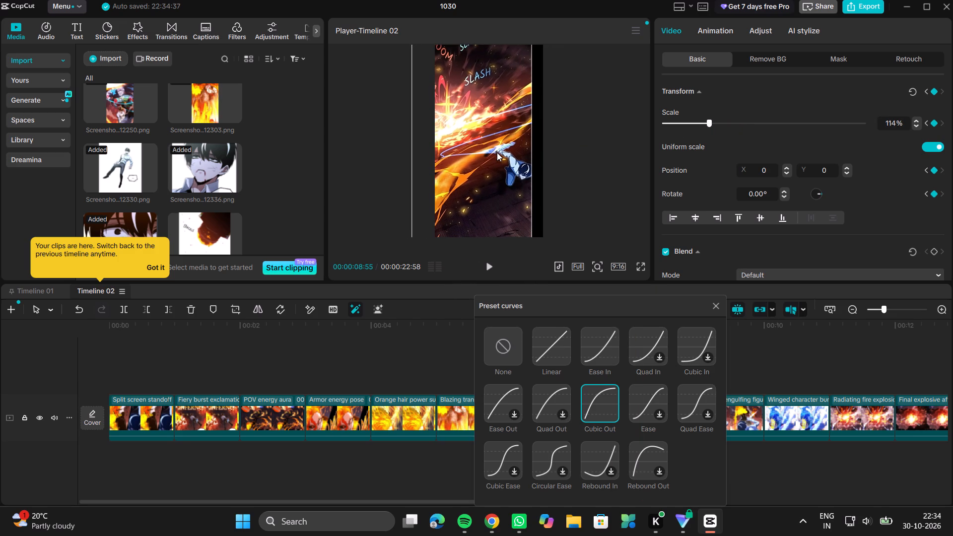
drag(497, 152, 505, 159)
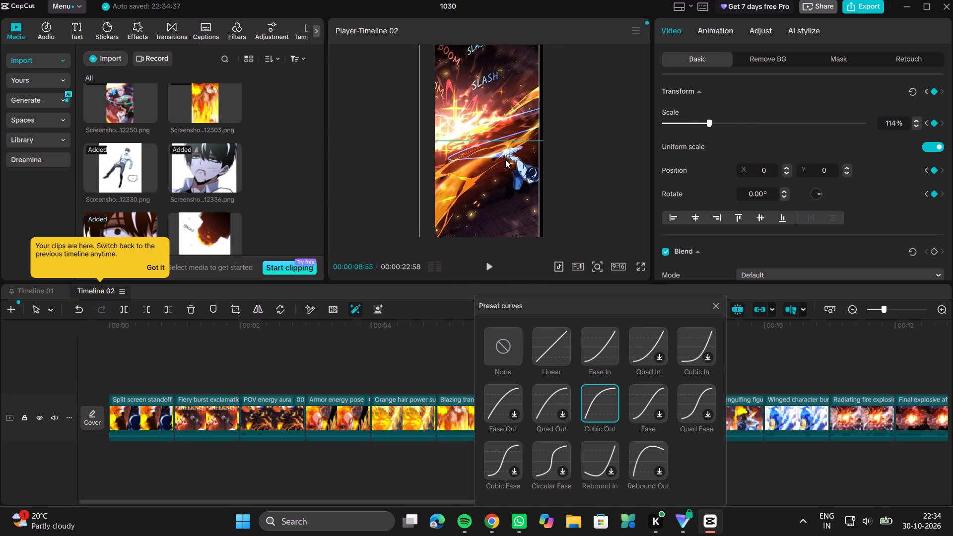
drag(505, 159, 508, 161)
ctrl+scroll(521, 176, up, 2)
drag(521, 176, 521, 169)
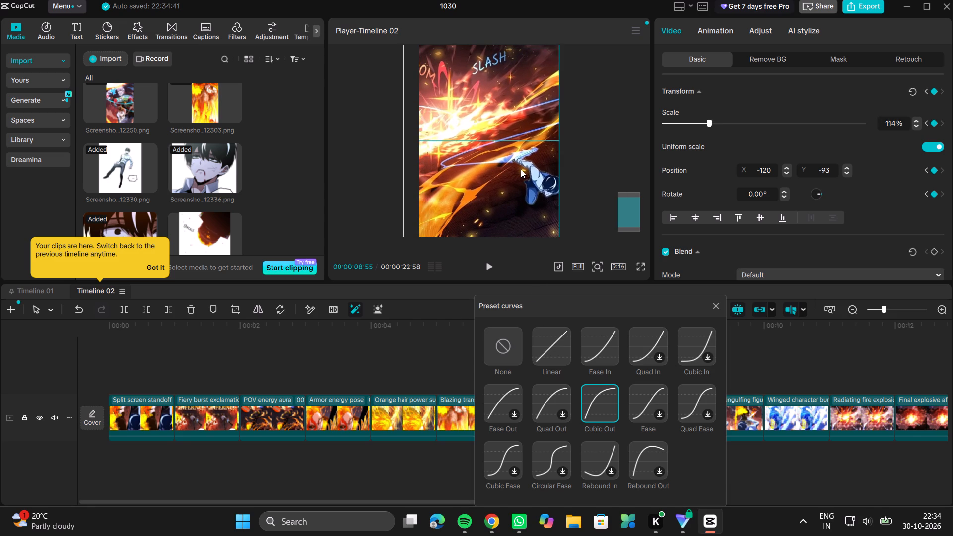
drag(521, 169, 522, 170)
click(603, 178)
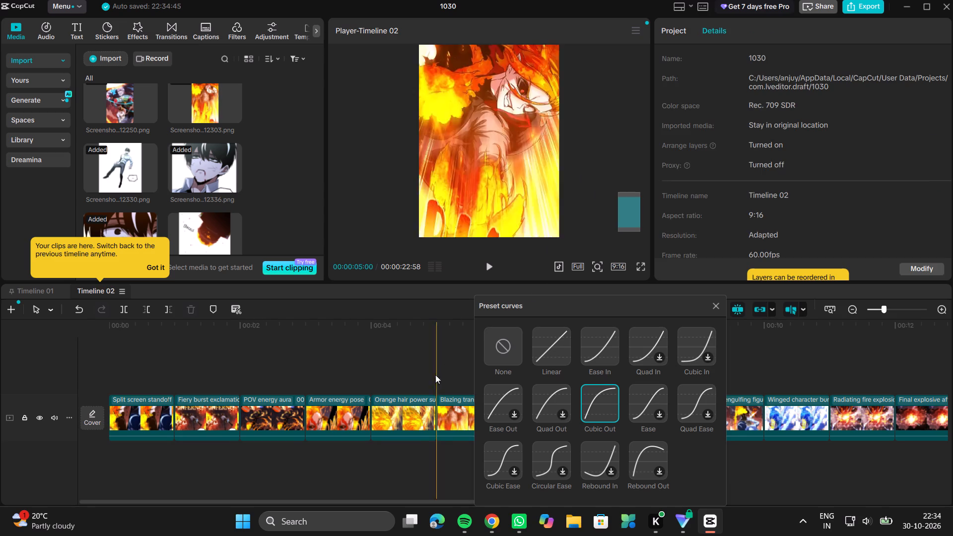
Close the preset curves and play the timeline from the Orange hair power surge clip past the Sword energy detonation clip.
click(430, 385)
click(420, 365)
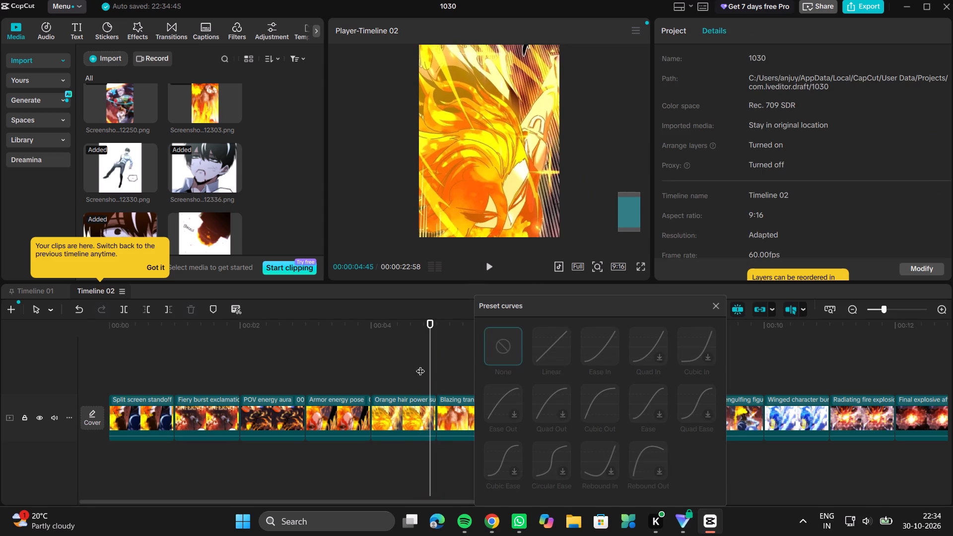
click(717, 309)
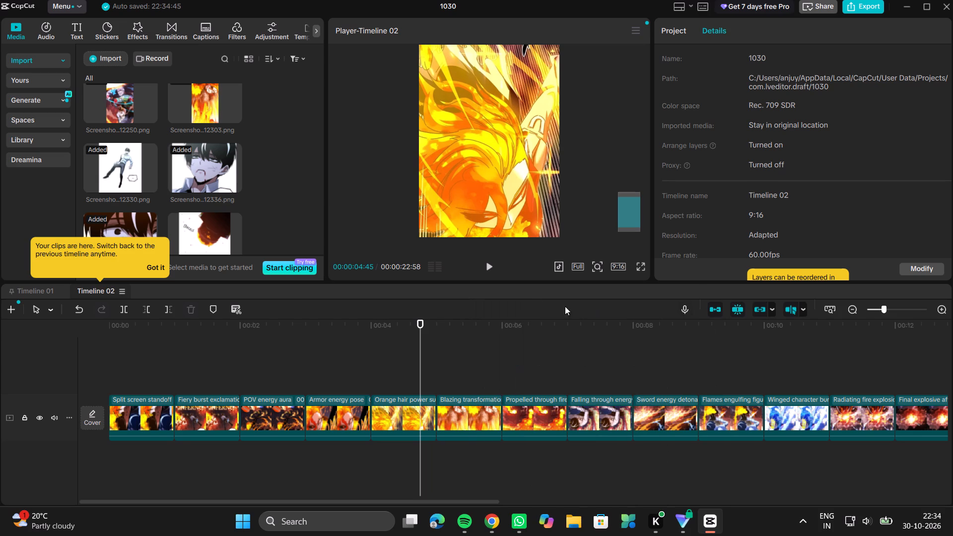
click(484, 268)
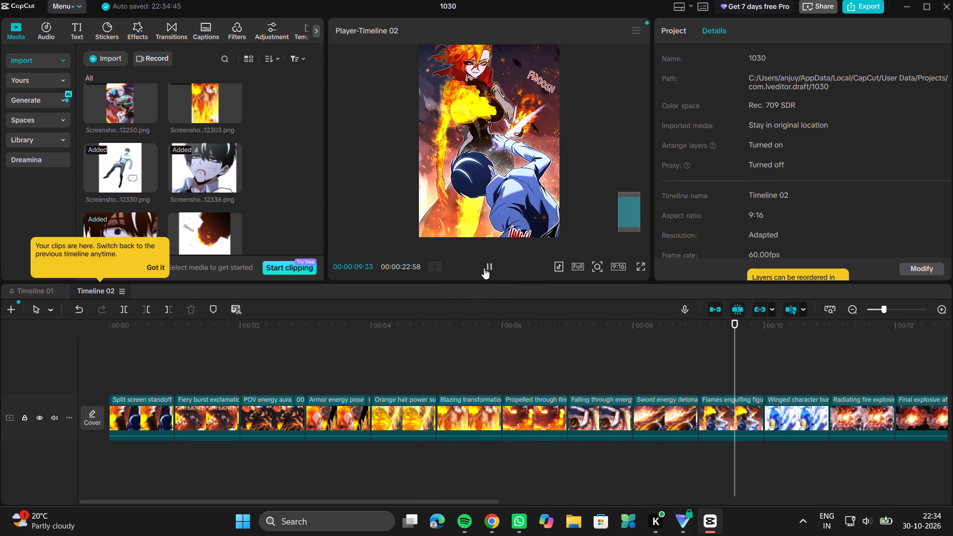
click(489, 263)
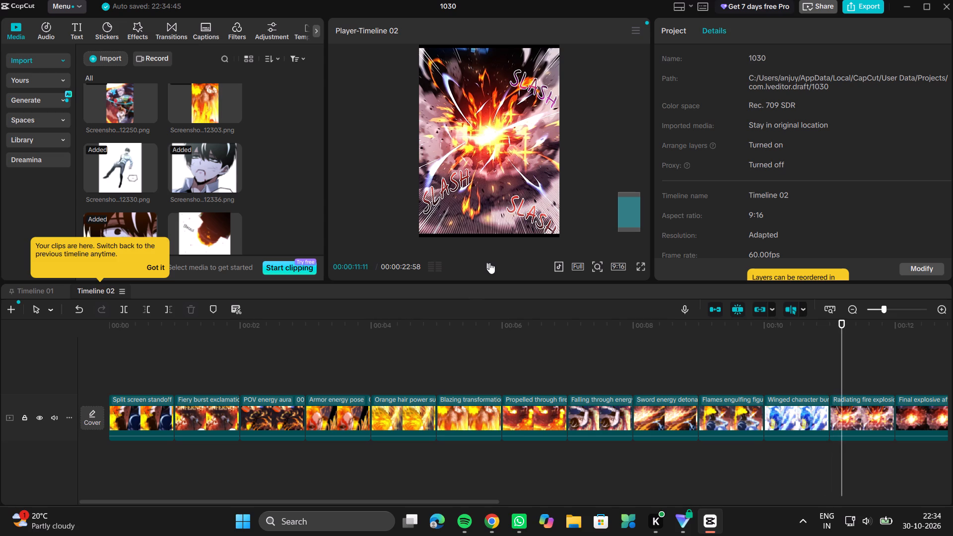
Set the Falling through energy clip's scale to about 114% near its end, at 00:00:07:54.
click(627, 377)
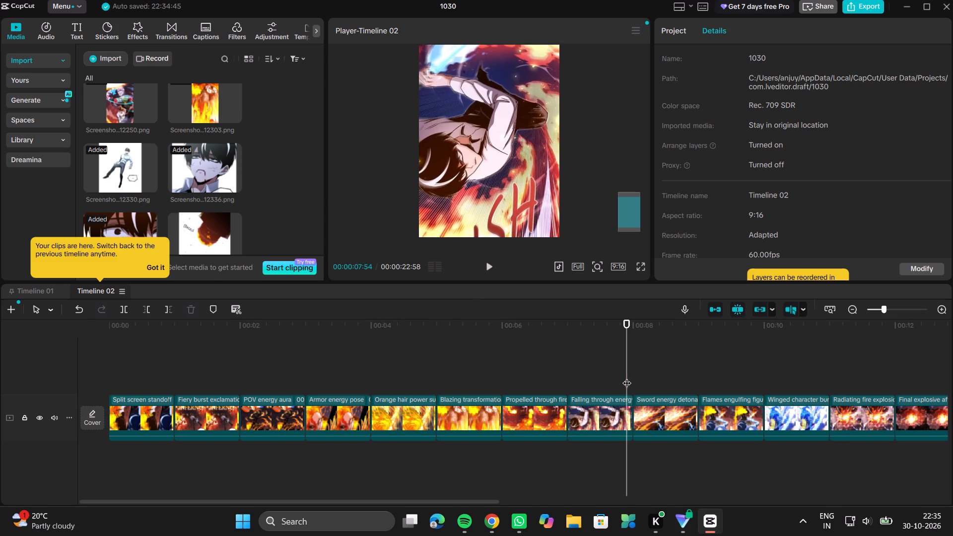
click(593, 415)
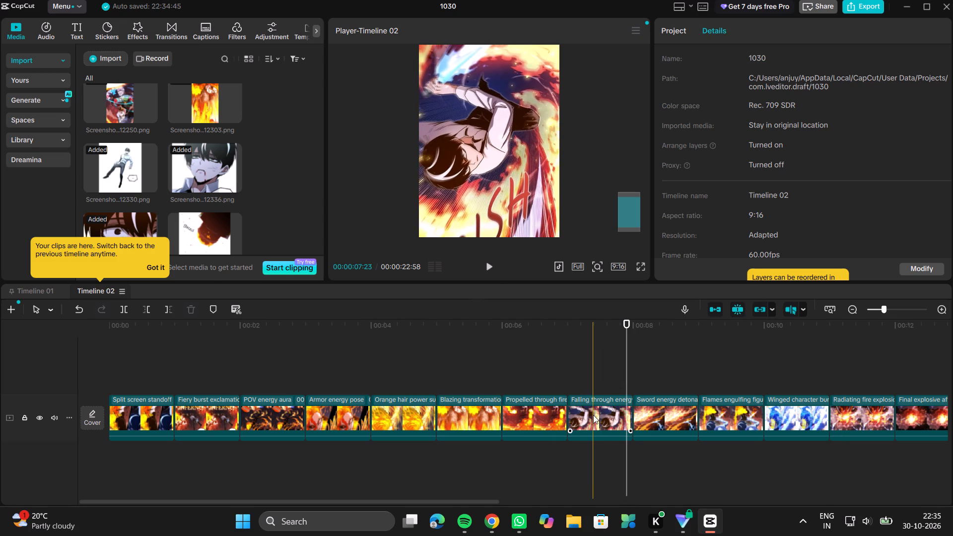
drag(713, 121, 708, 124)
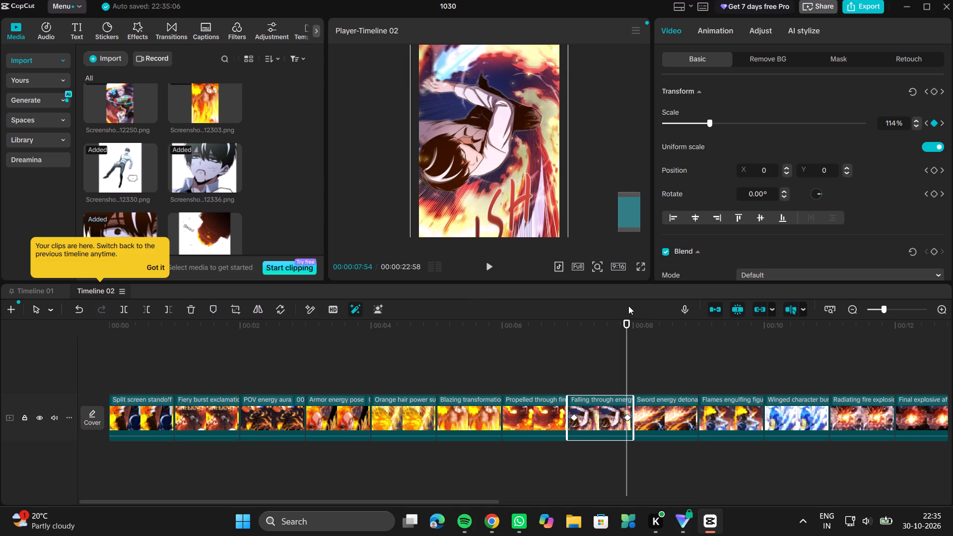
Delete the Sword energy detonation clip's end keyframe at 00:00:08:55.
drag(628, 323, 639, 322)
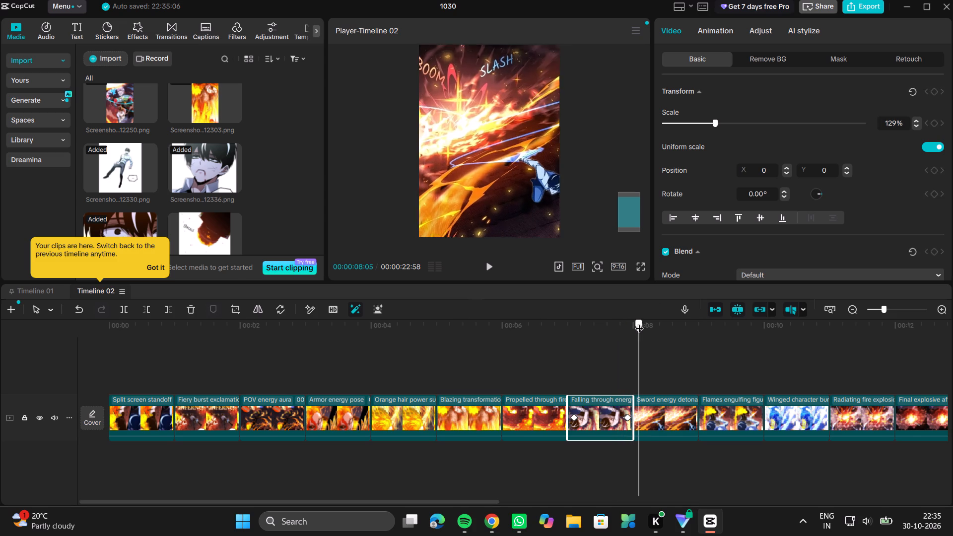
drag(639, 322, 666, 325)
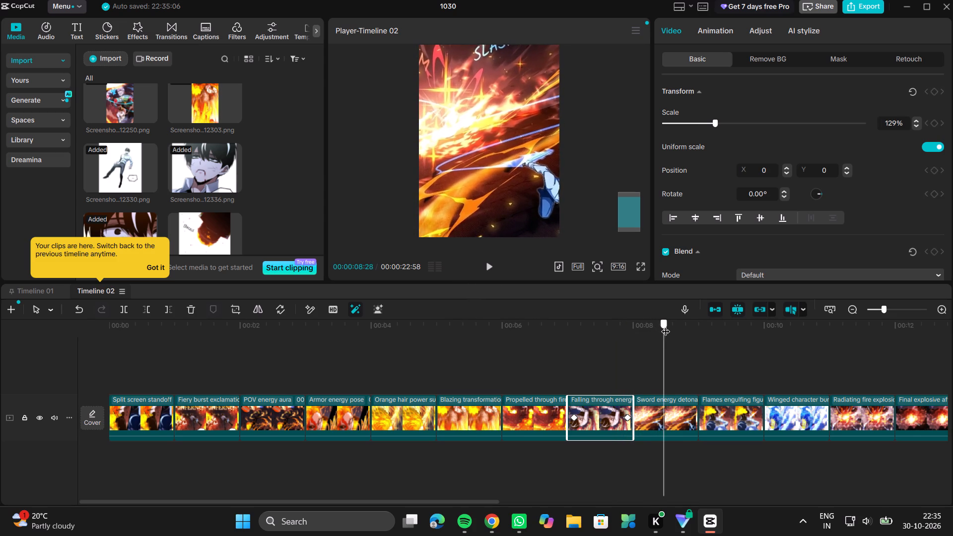
drag(666, 325, 681, 326)
click(664, 406)
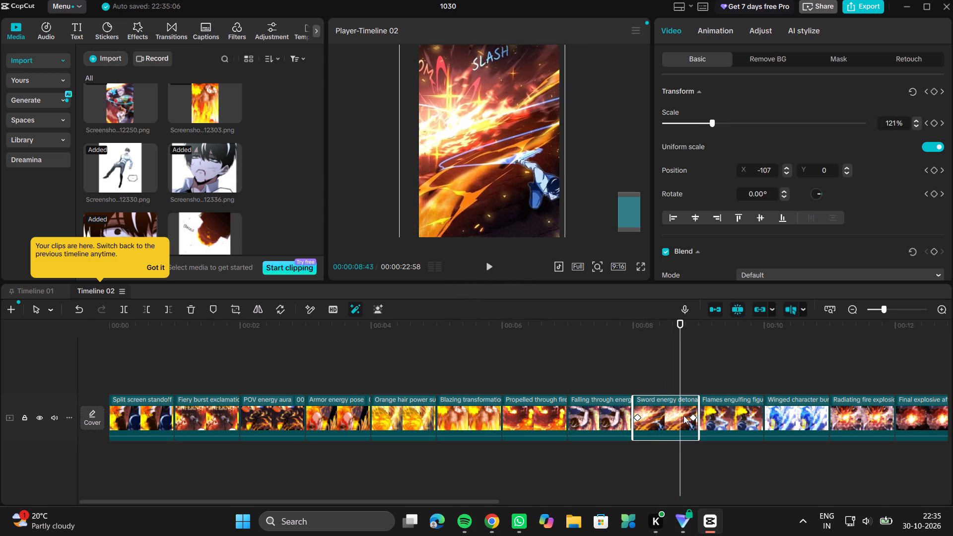
click(691, 415)
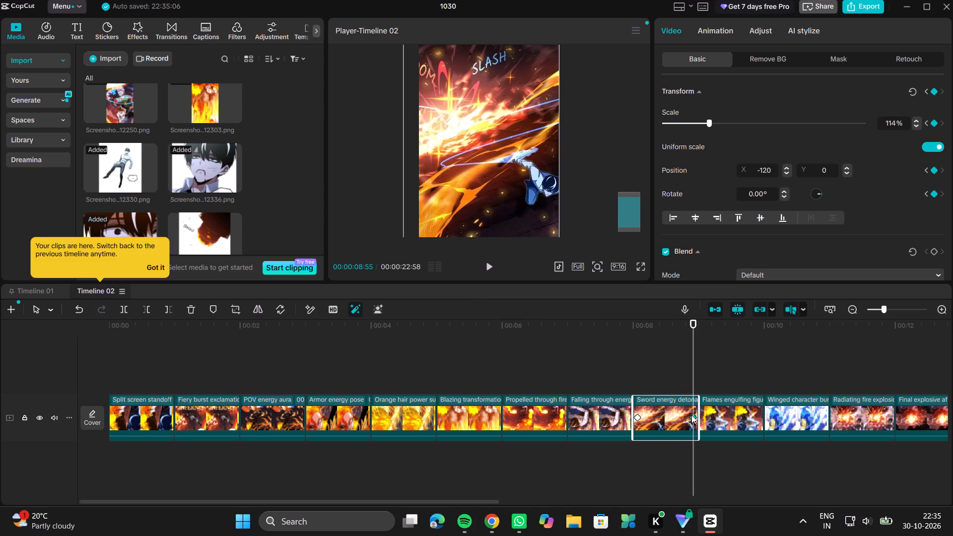
click(691, 415)
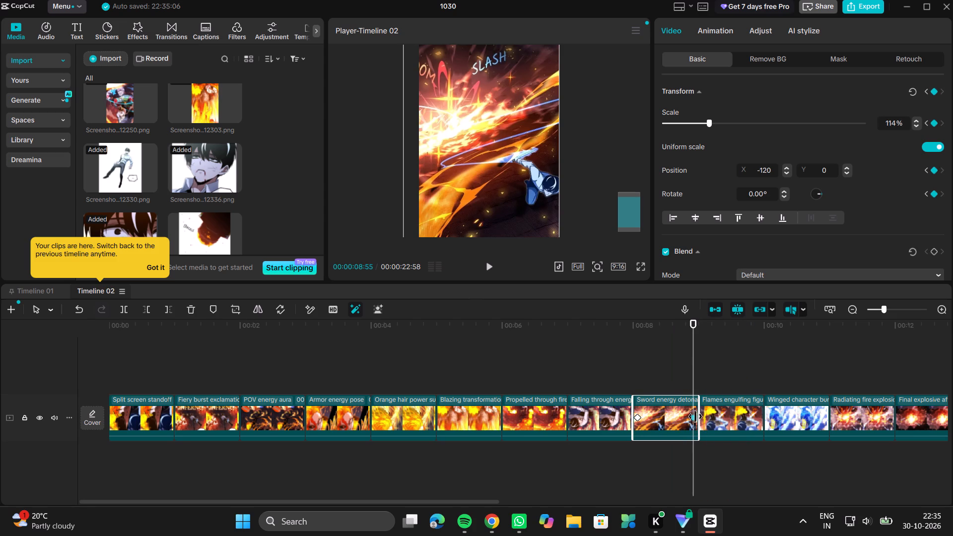
right_click(695, 416)
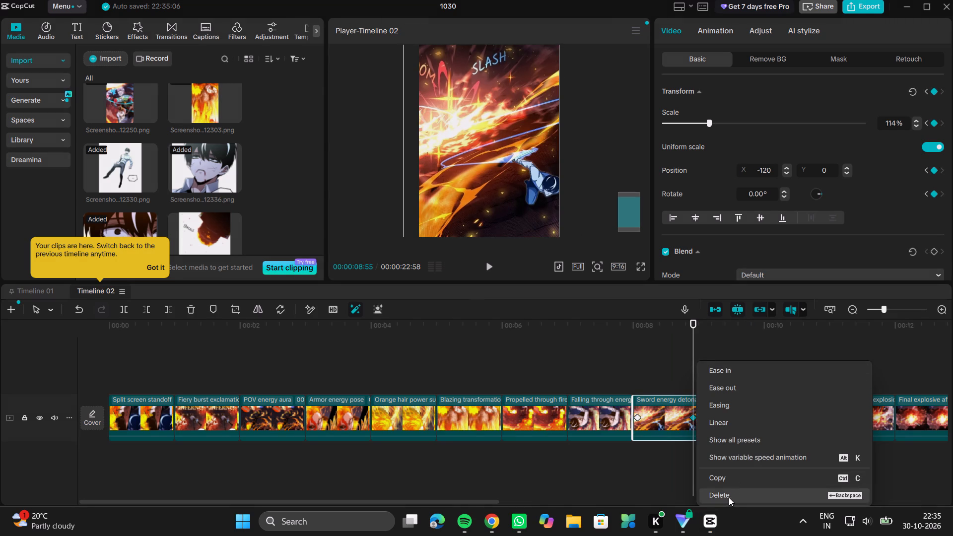
click(728, 498)
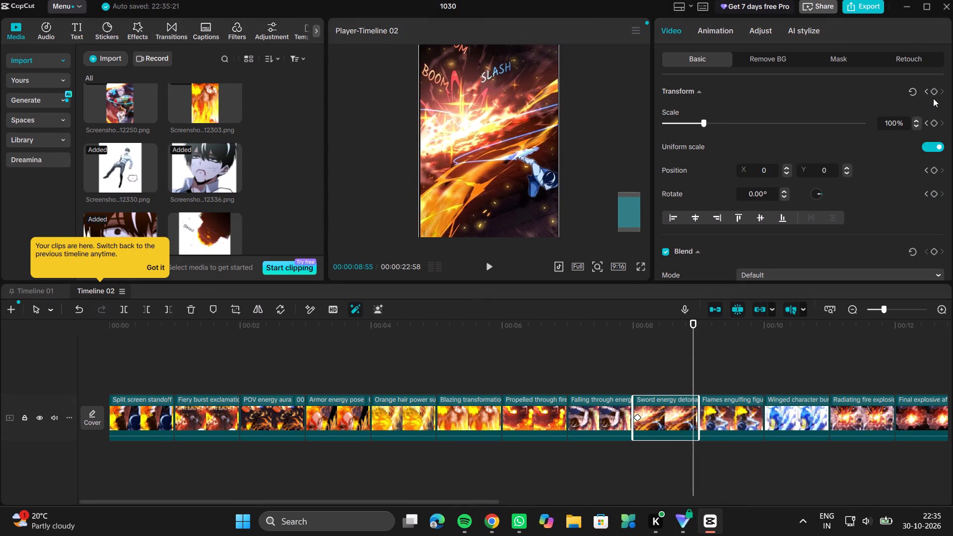
Add a new transform keyframe at 00:00:08:55 on Sword energy detonation, with about 131% scale and the image shifted left to the frame's right edge.
click(934, 95)
ctrl+scroll(510, 164, down, 3)
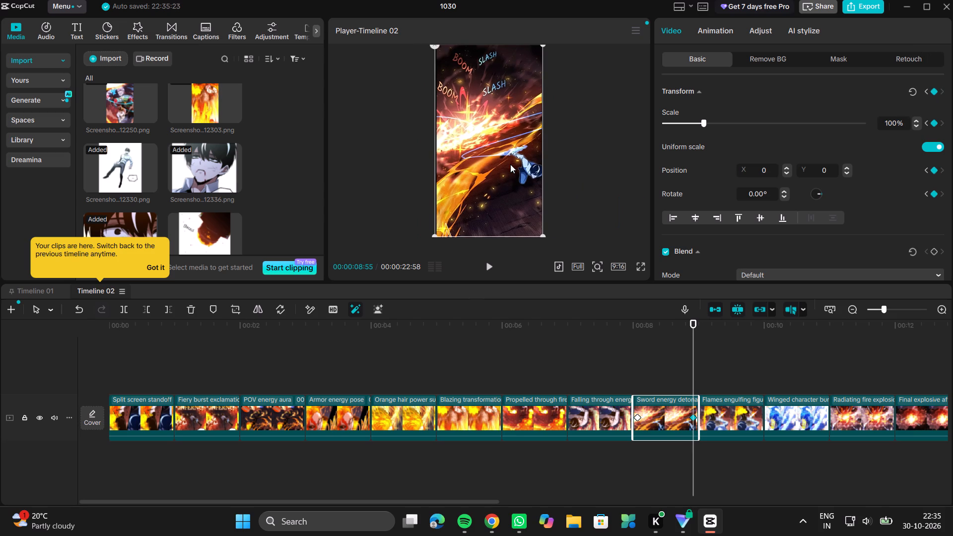
drag(700, 121, 709, 121)
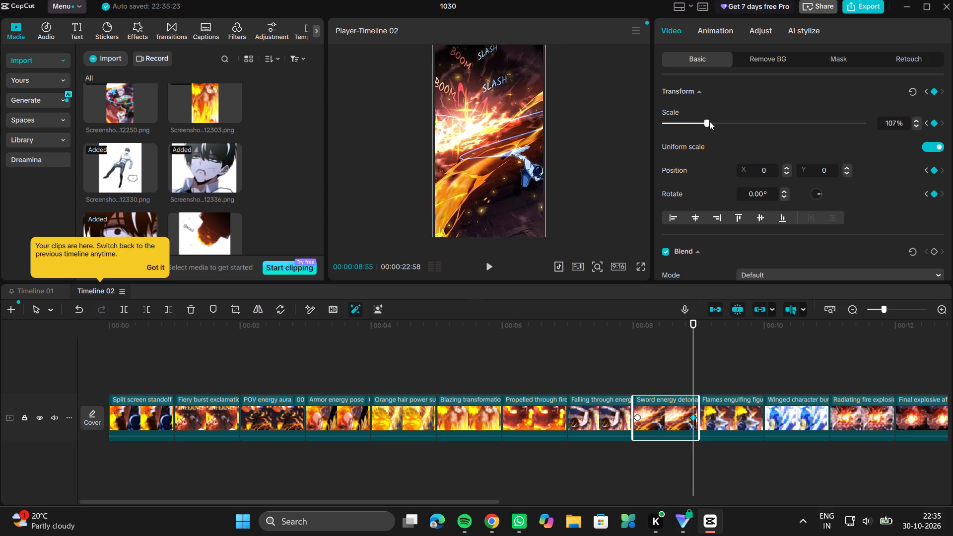
drag(709, 121, 716, 122)
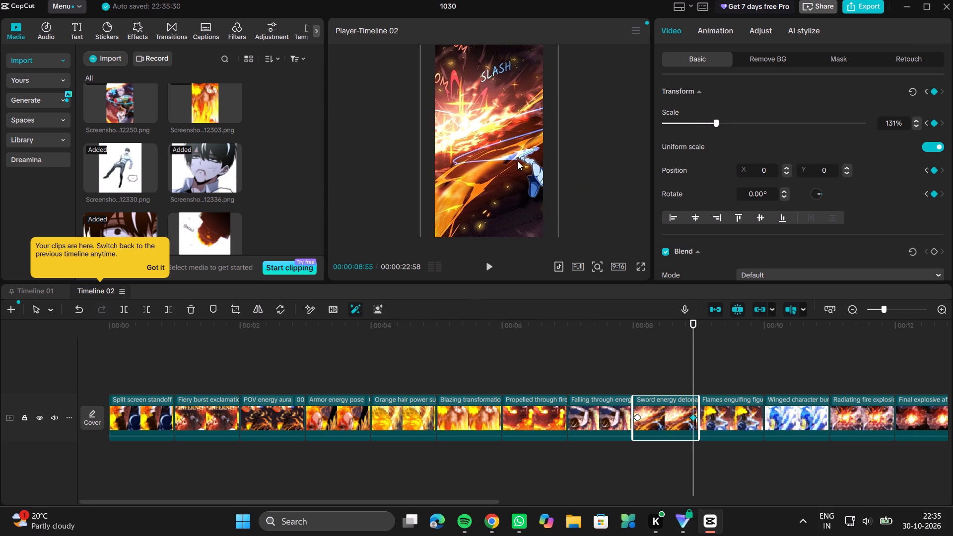
drag(518, 161, 502, 157)
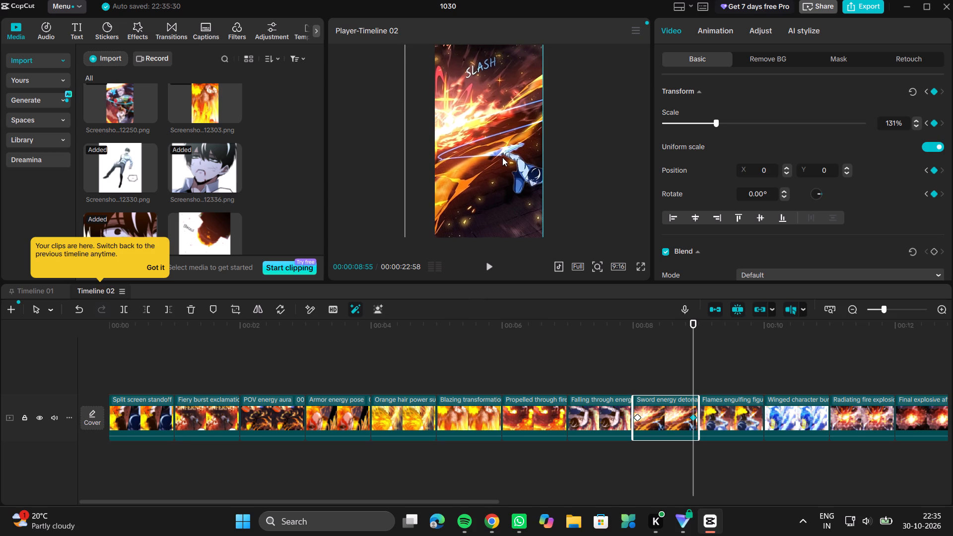
click(590, 214)
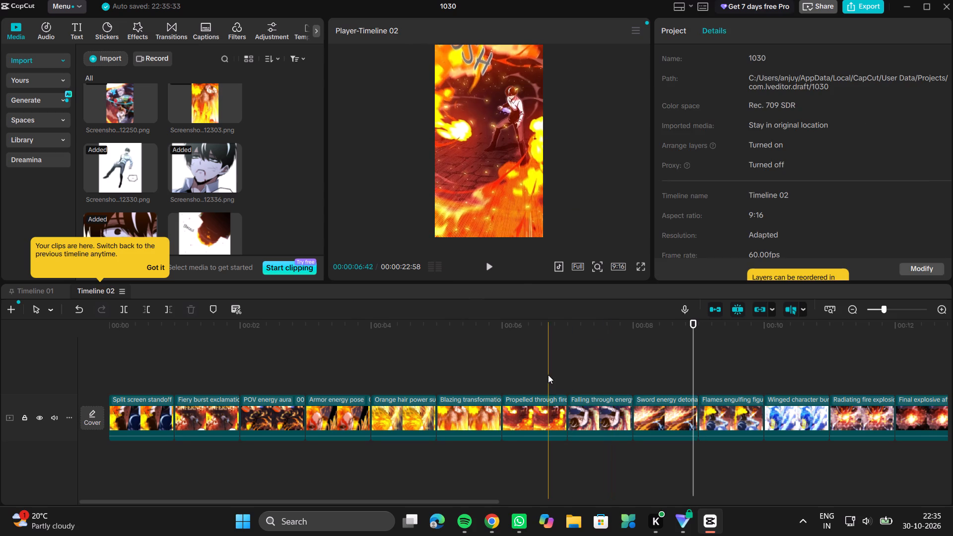
Play the timeline from 00:00:06:42 in the Propelled through fire clip into the Winged character clip.
click(548, 375)
click(487, 265)
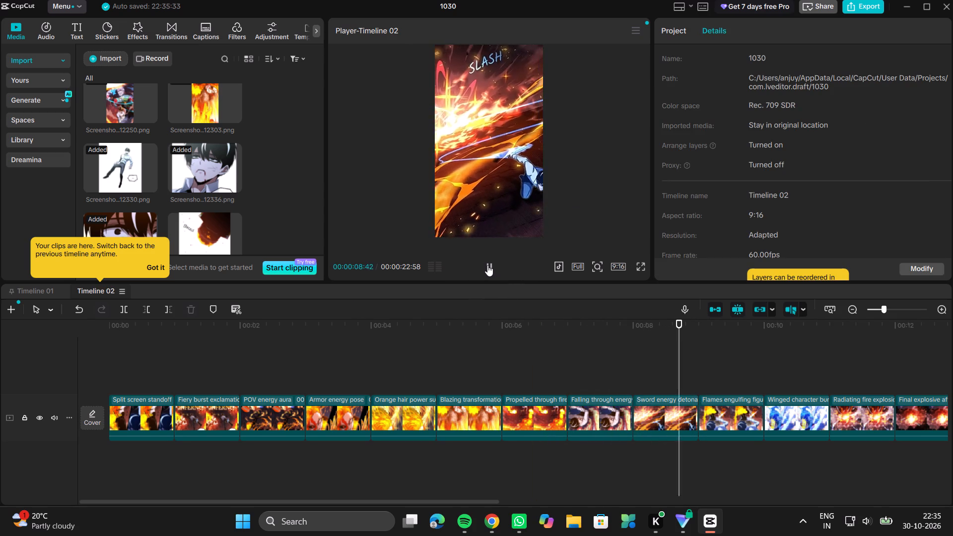
click(487, 265)
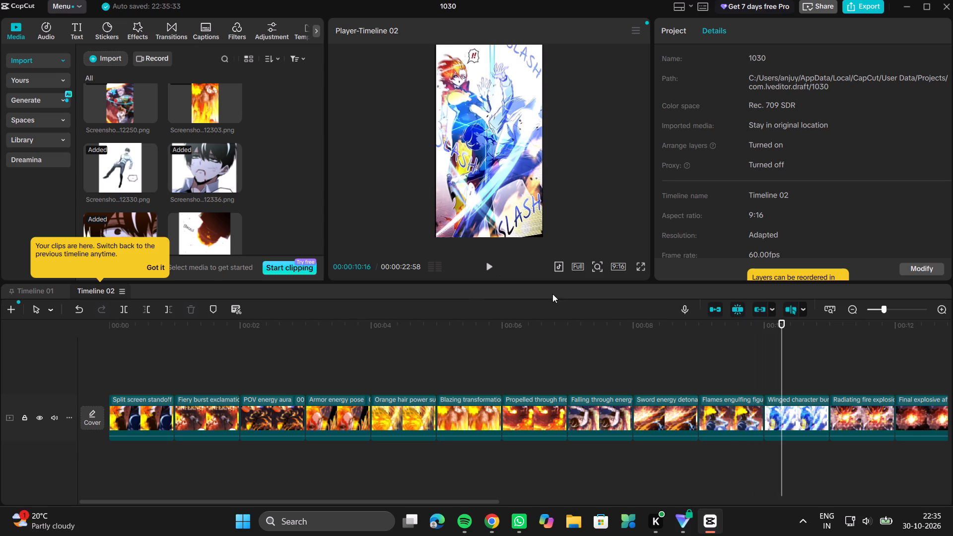
Add a starting transform keyframe to the Flames engulfing figure clip at 00:00:09:05.
click(709, 350)
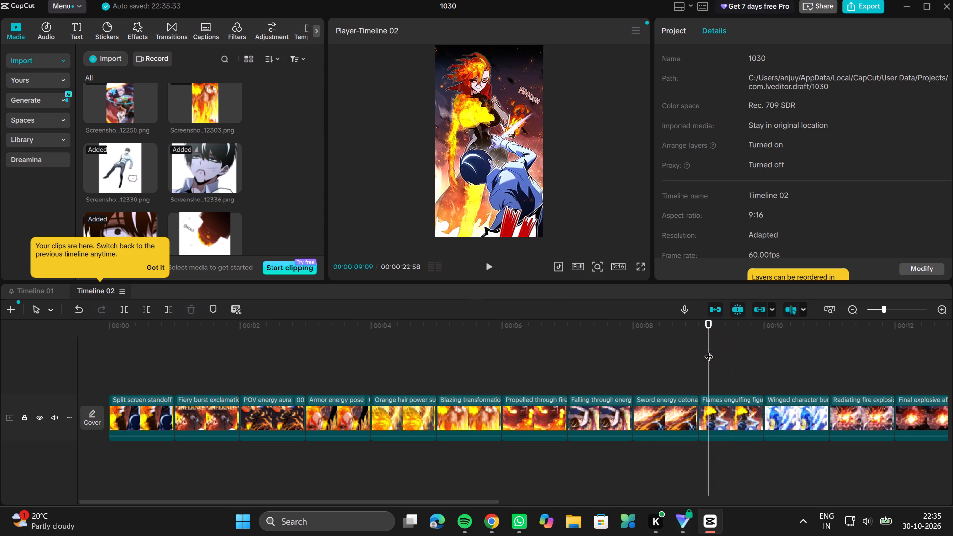
click(749, 434)
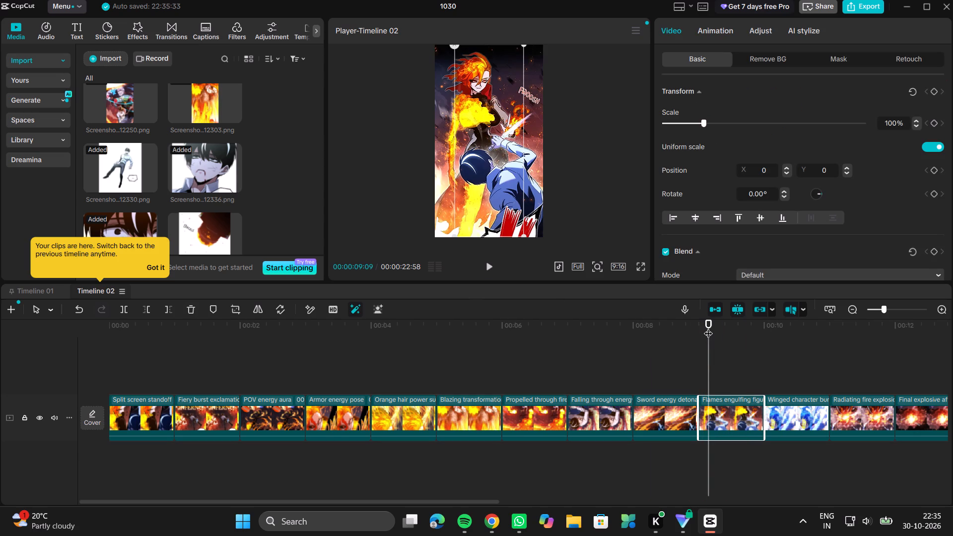
drag(709, 326, 704, 326)
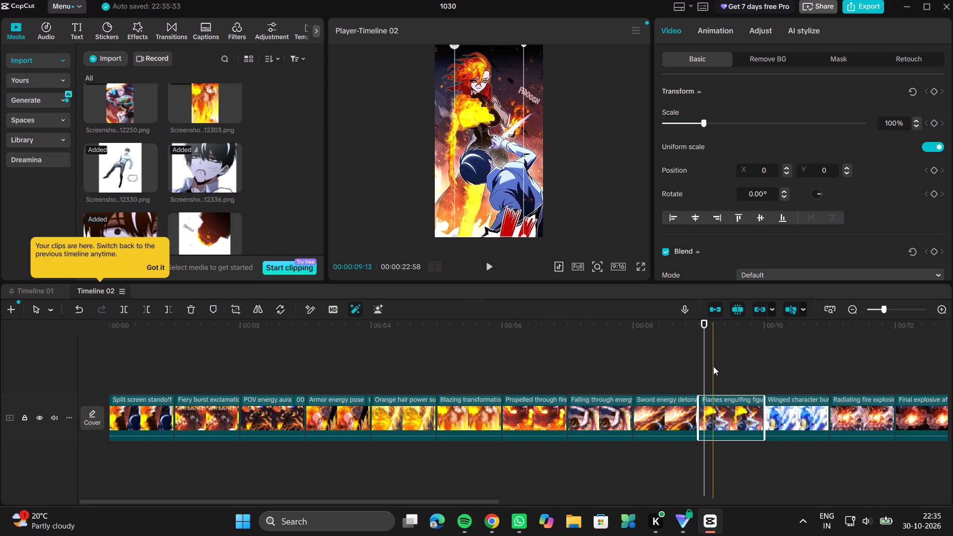
click(934, 91)
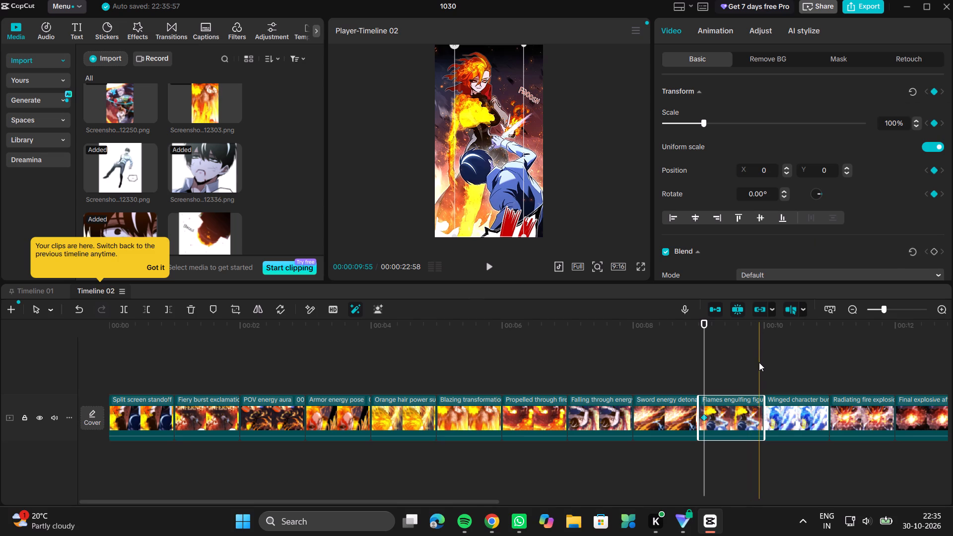
Add an ending transform keyframe to the Flames engulfing figure clip at 00:00:09:55, with the scale at about 125%.
click(759, 362)
click(745, 403)
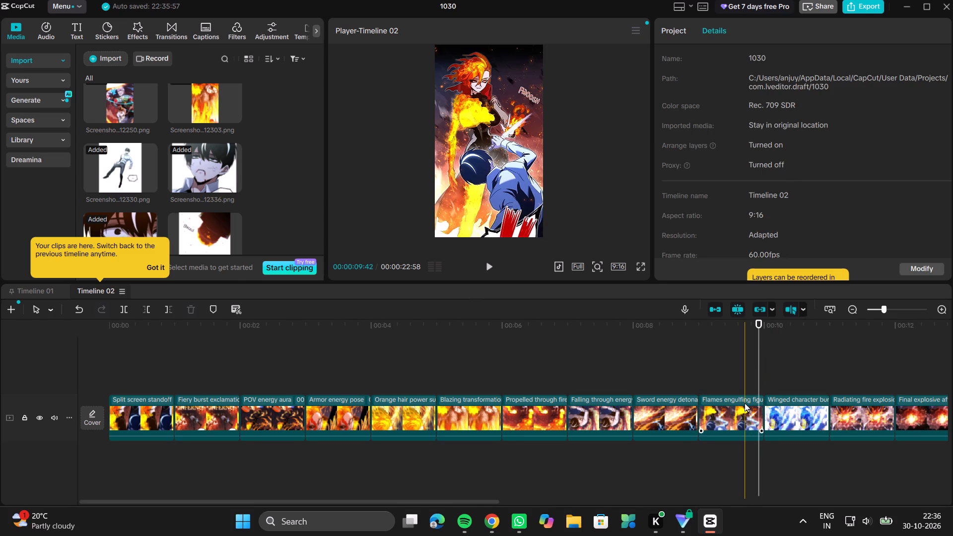
click(933, 89)
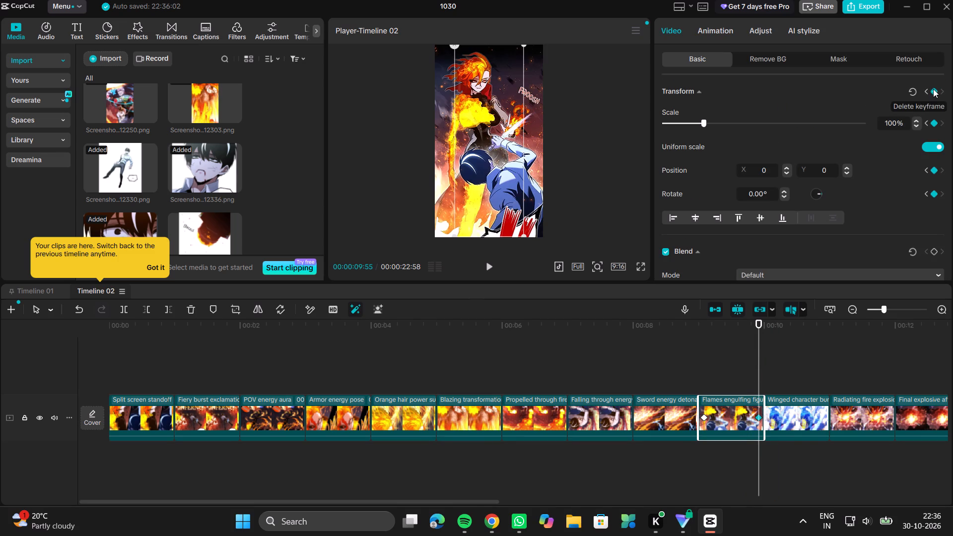
click(514, 205)
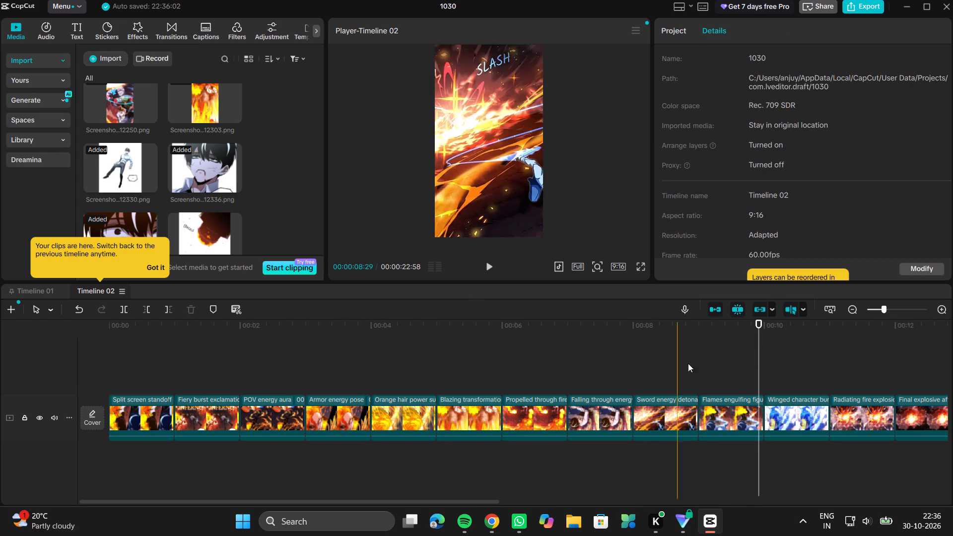
click(741, 417)
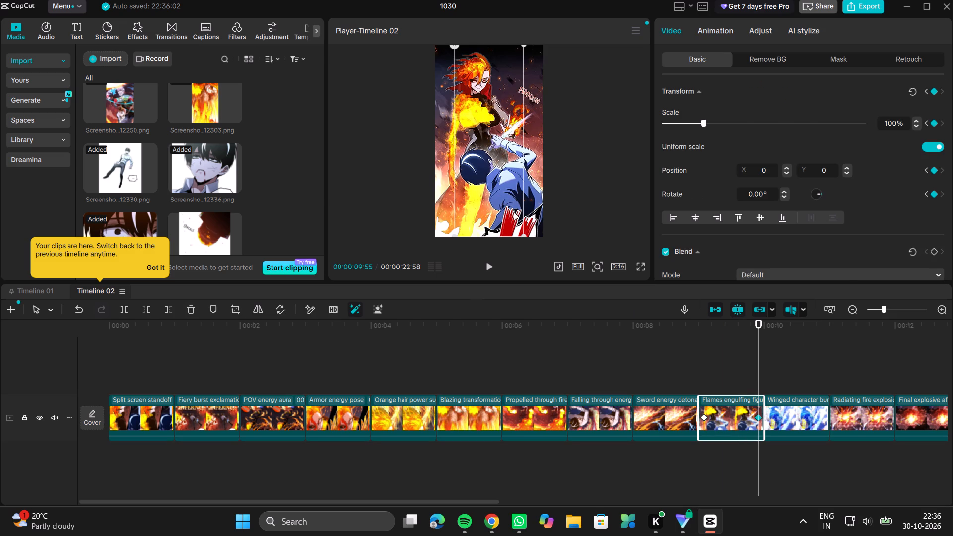
double_click(514, 212)
click(509, 206)
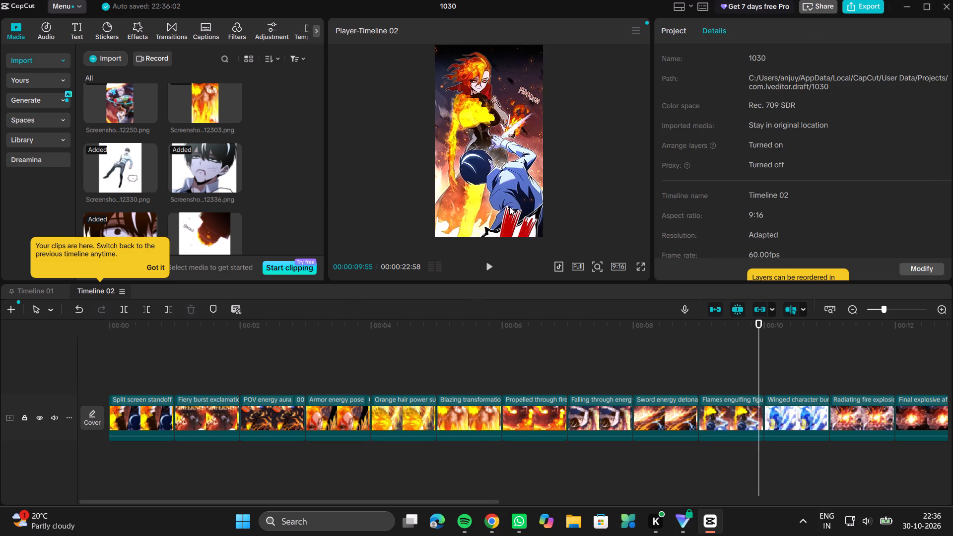
click(509, 206)
click(727, 405)
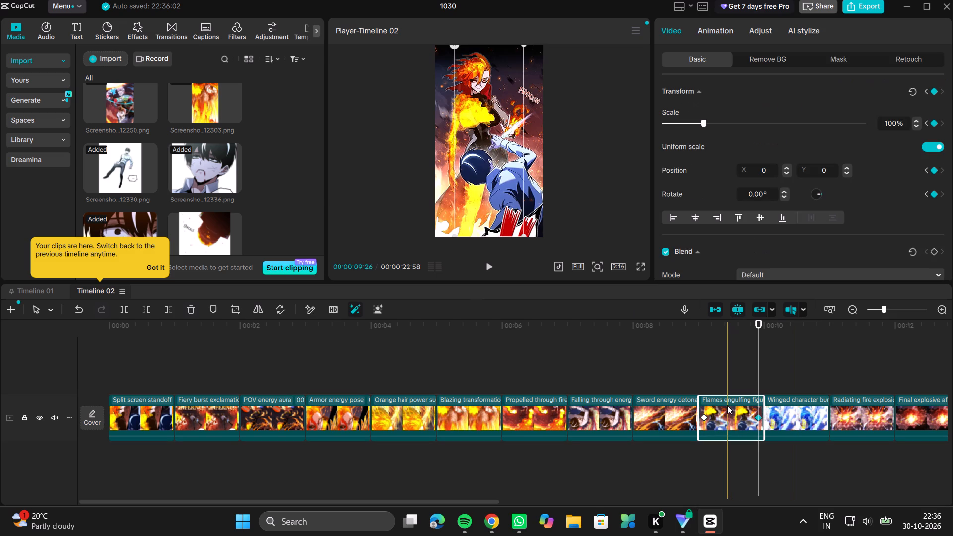
drag(704, 121, 710, 124)
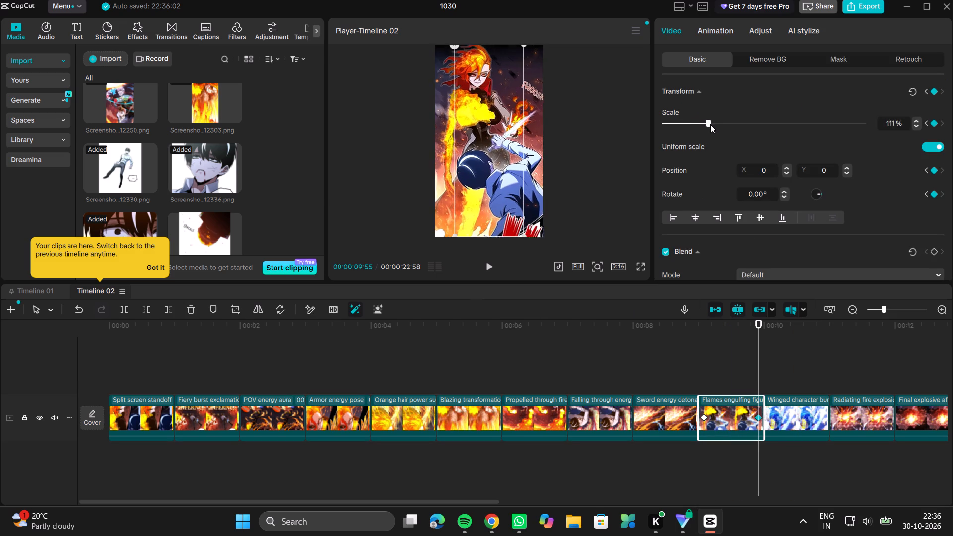
drag(710, 124, 714, 127)
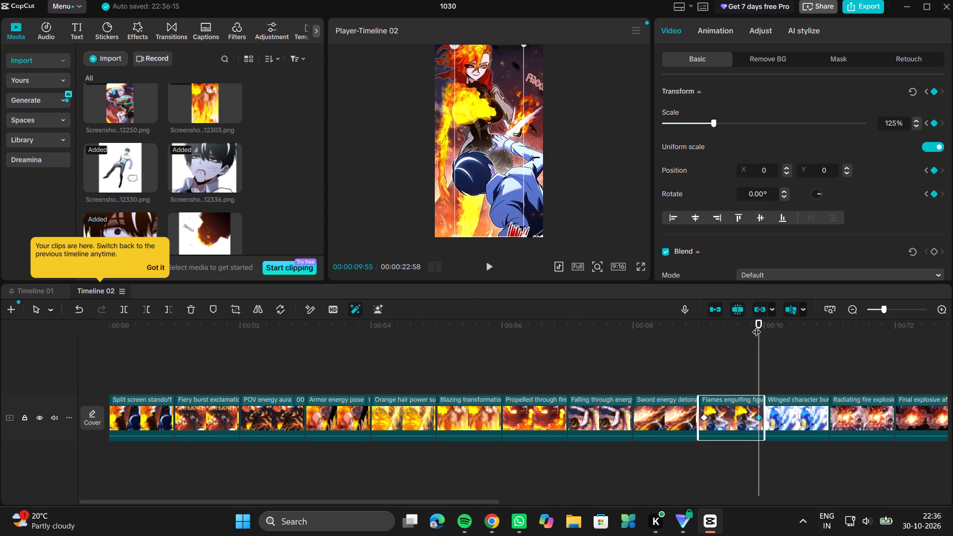
Add a starting transform keyframe to the Winged character clip at about 00:00:10:04.
drag(756, 326, 769, 328)
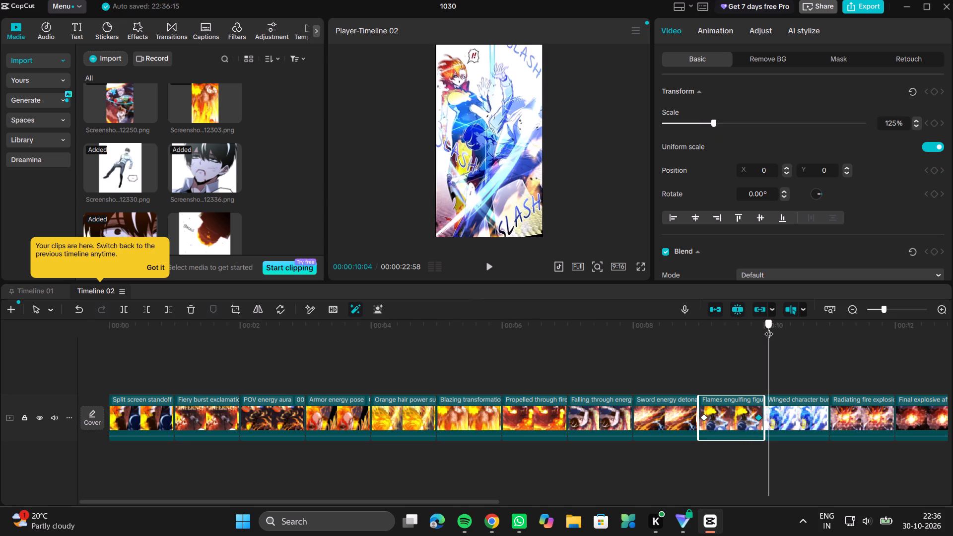
drag(769, 328, 769, 325)
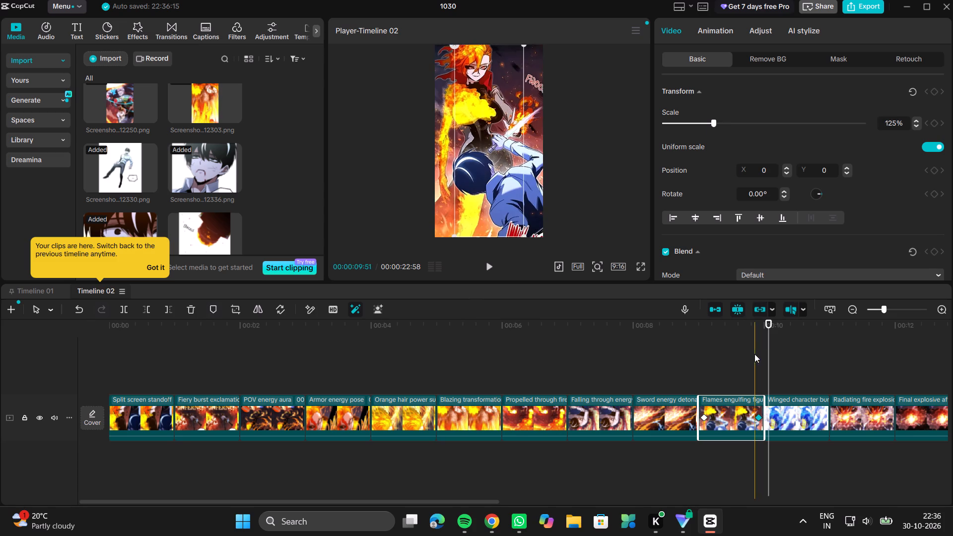
click(799, 404)
click(937, 93)
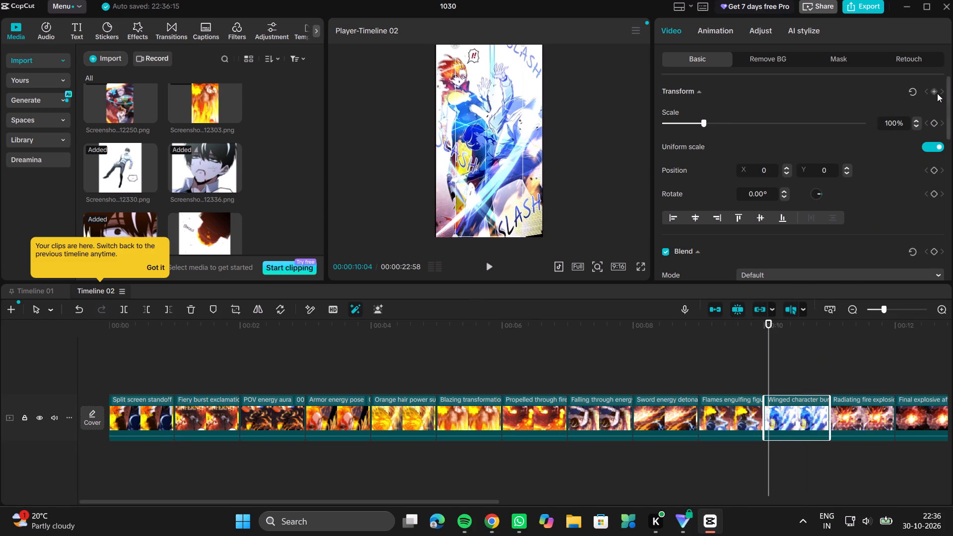
Add an ending transform keyframe to the Winged character clip at 00:00:10:54, with the scale at about 88%.
click(823, 376)
click(809, 407)
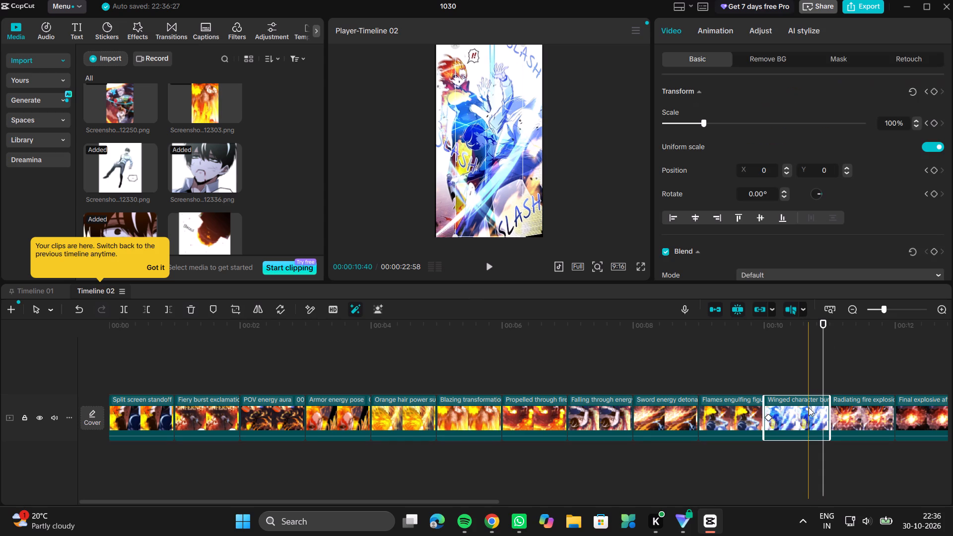
click(931, 91)
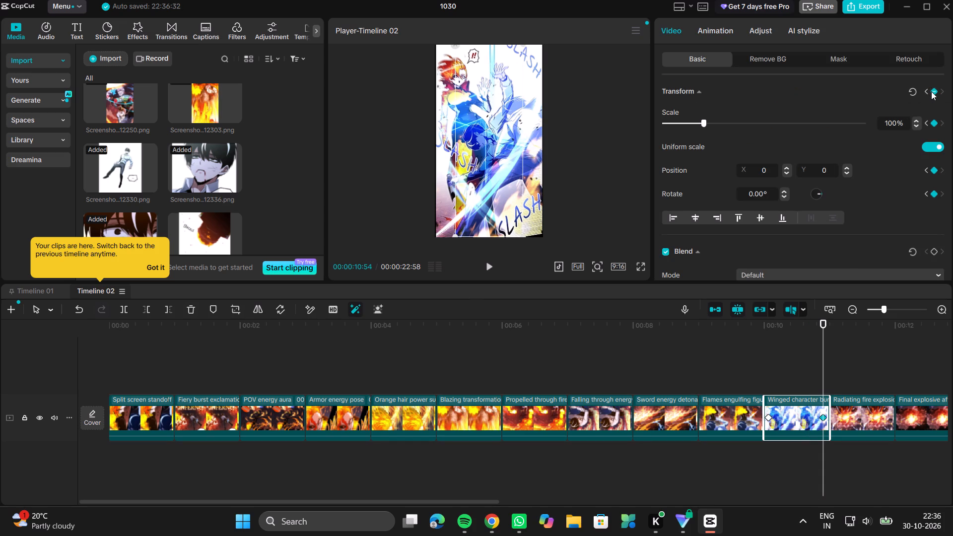
click(515, 204)
click(792, 425)
drag(706, 125, 713, 125)
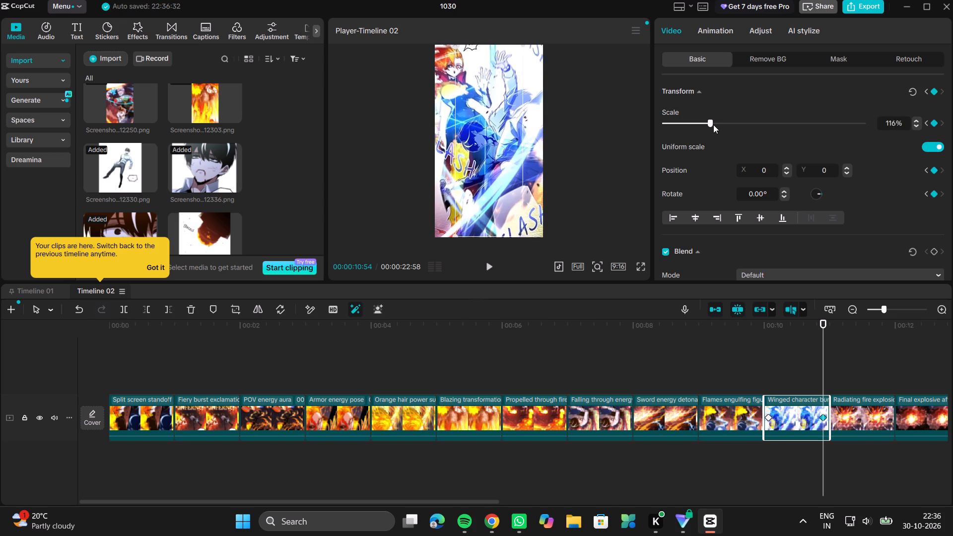
drag(713, 125, 693, 124)
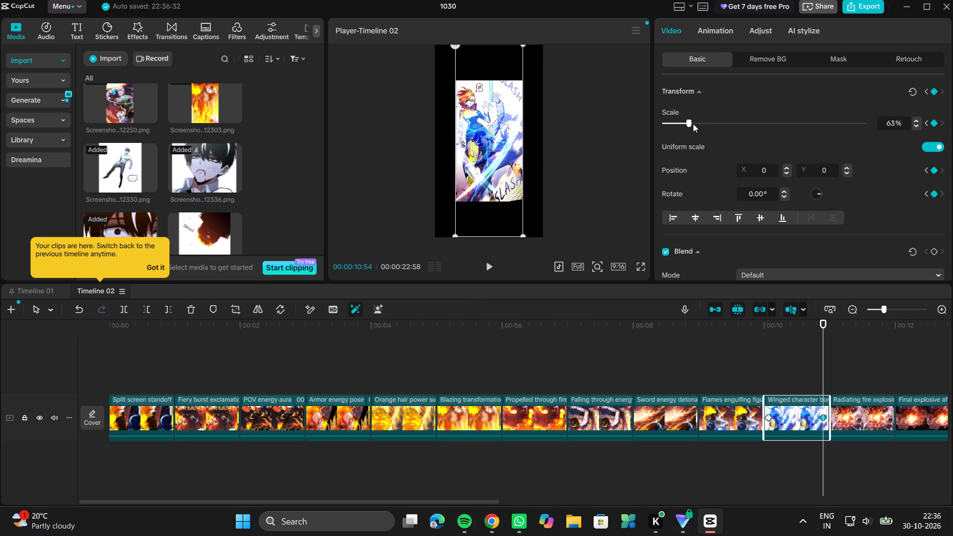
drag(693, 124, 701, 126)
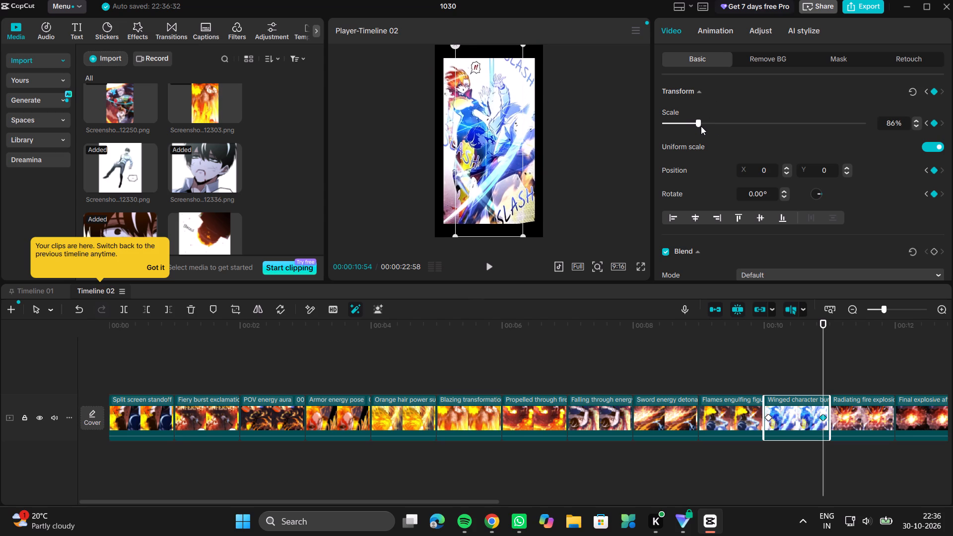
drag(701, 126, 701, 126)
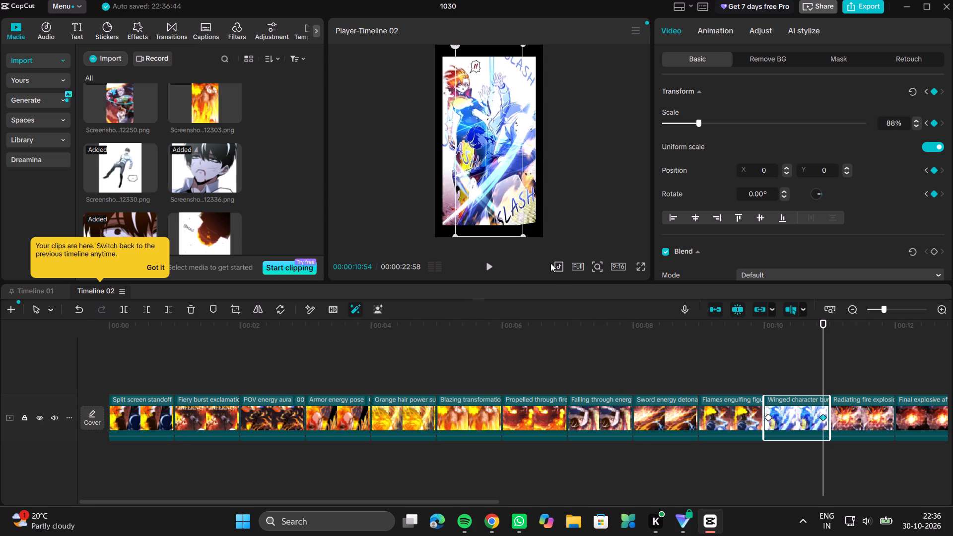
Play the timeline from 00:00:08:34 in the Sword energy detonation clip into the Final explosive aftermath clip.
click(671, 330)
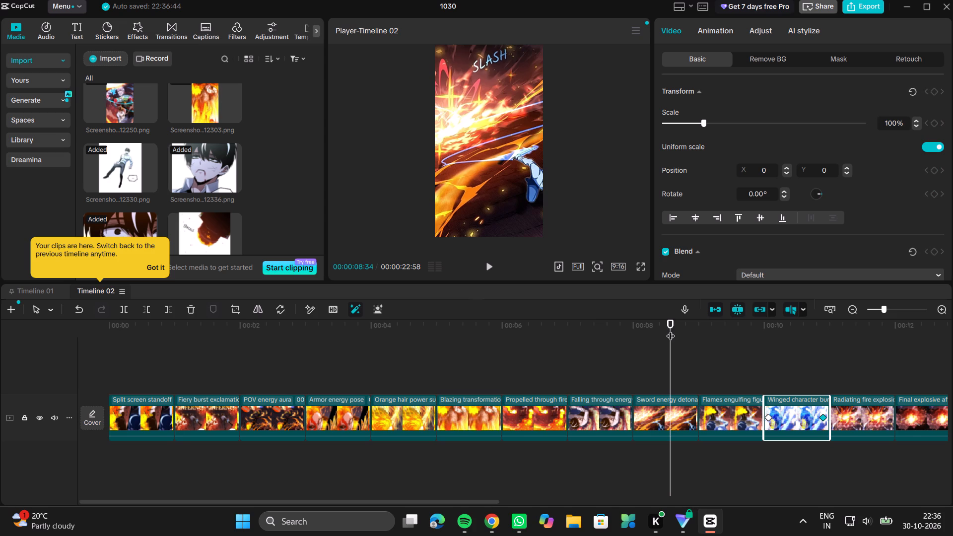
click(487, 264)
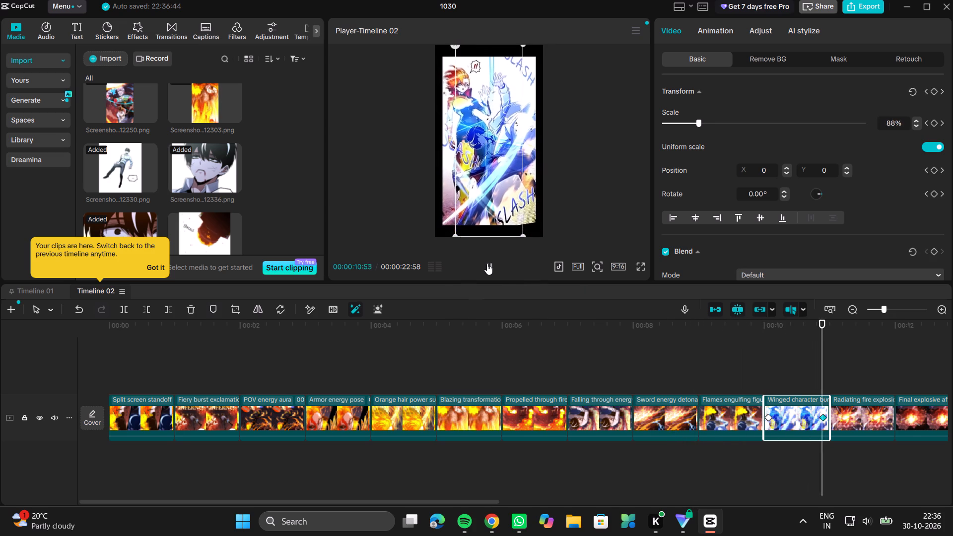
click(487, 264)
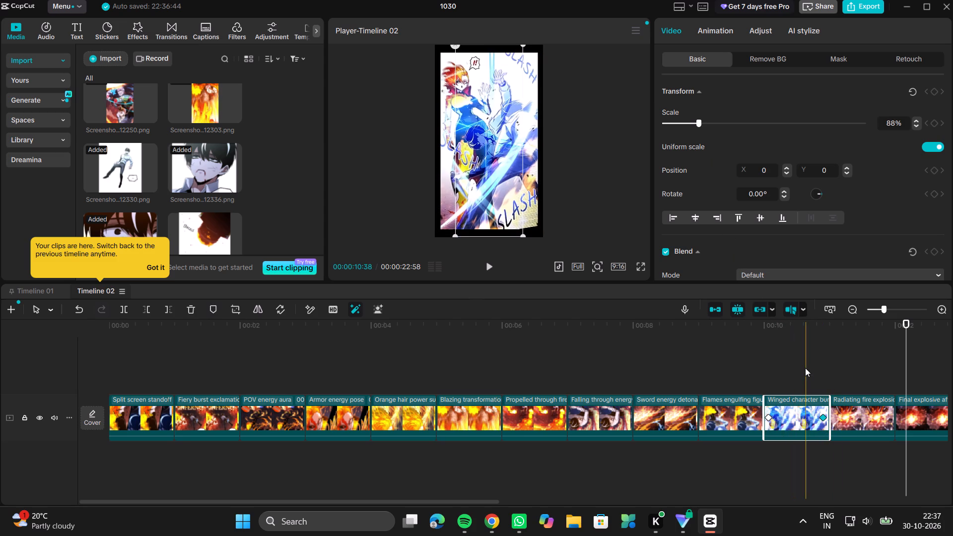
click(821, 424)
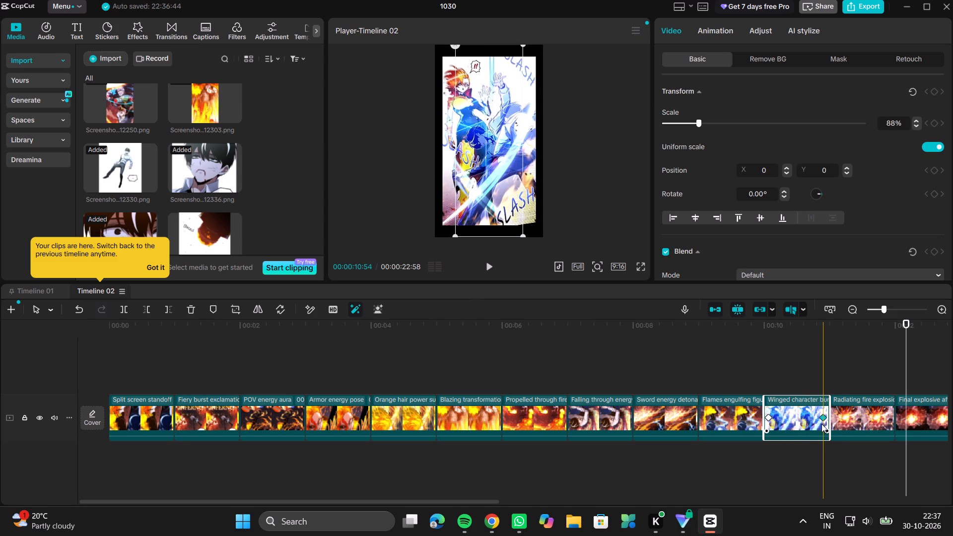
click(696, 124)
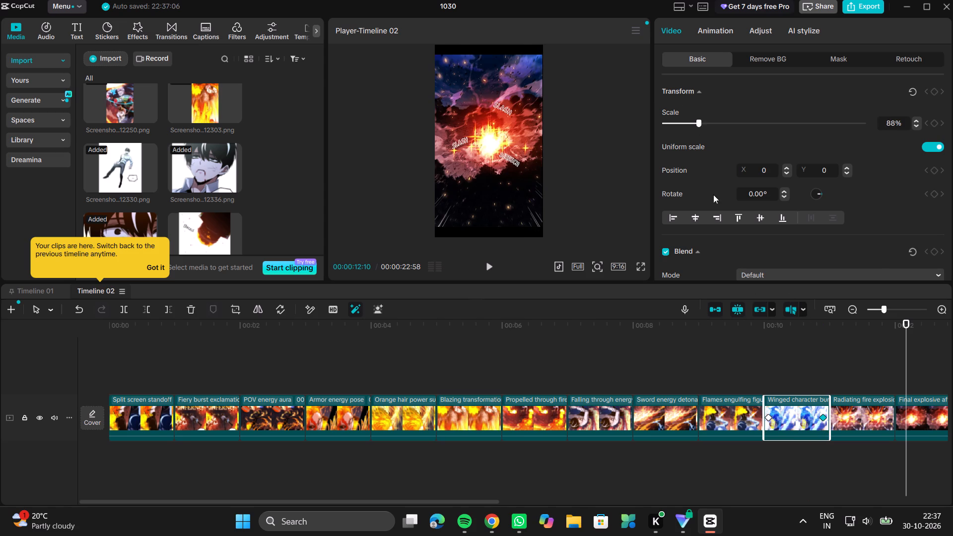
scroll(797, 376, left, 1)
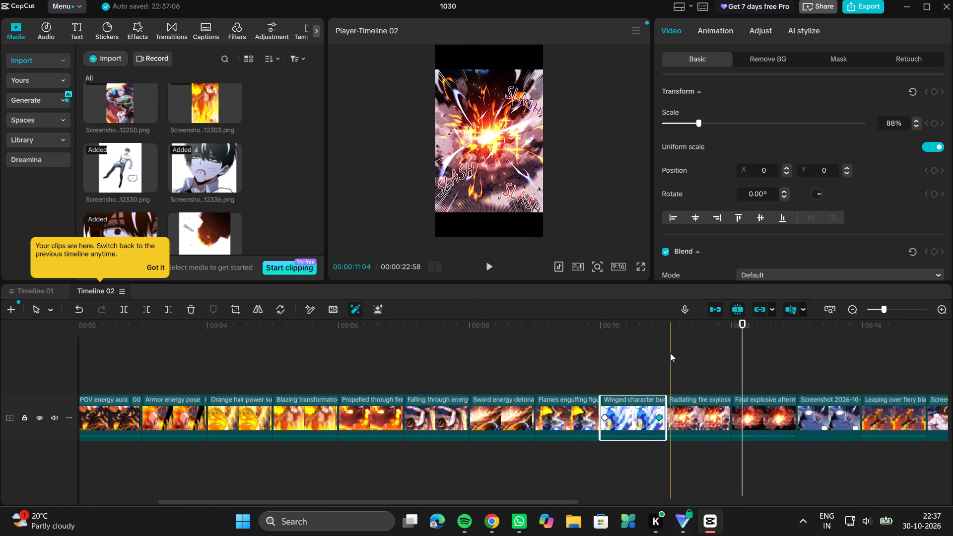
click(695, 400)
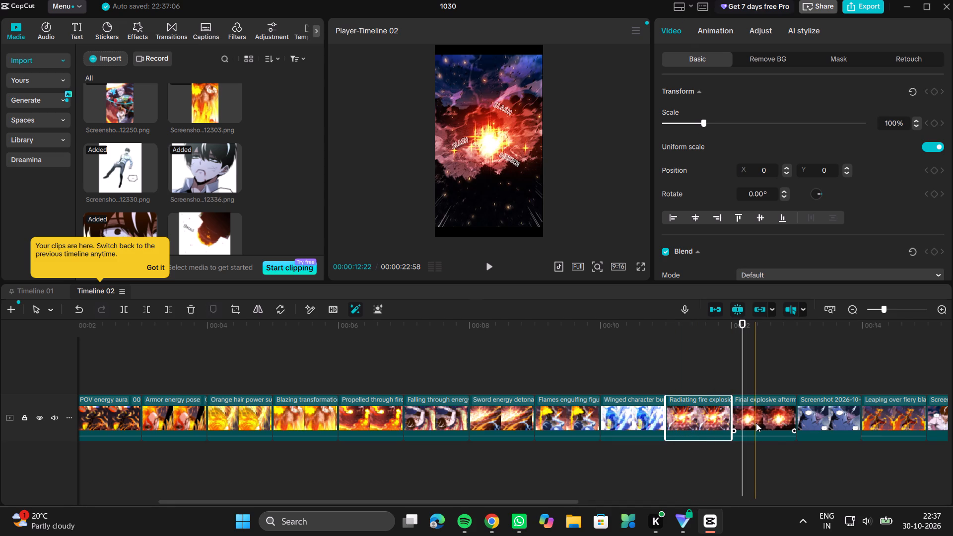
Add a starting transform keyframe to the Screenshot clip that follows Final explosive aftermath, at about 00:00:13:04.
scroll(807, 422, left, 1)
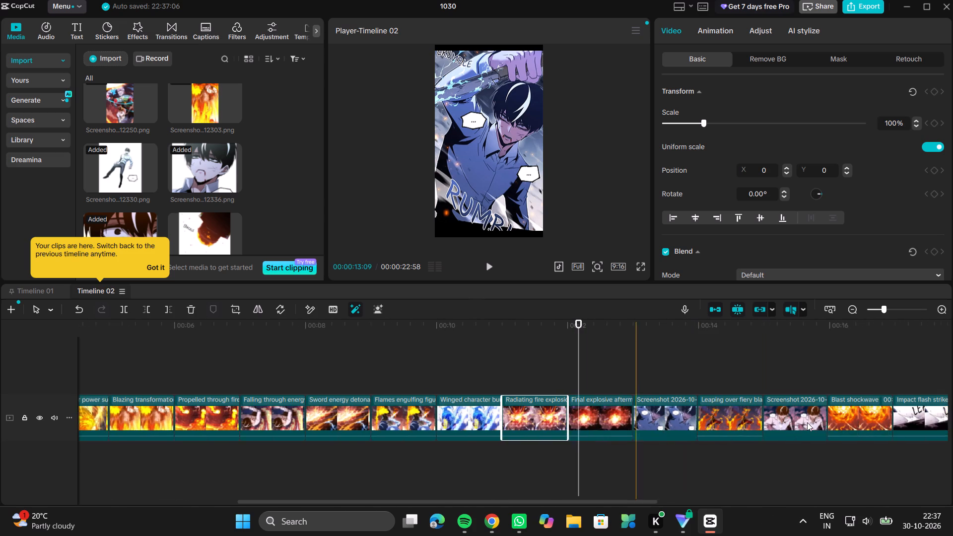
scroll(807, 422, left, 1)
click(612, 407)
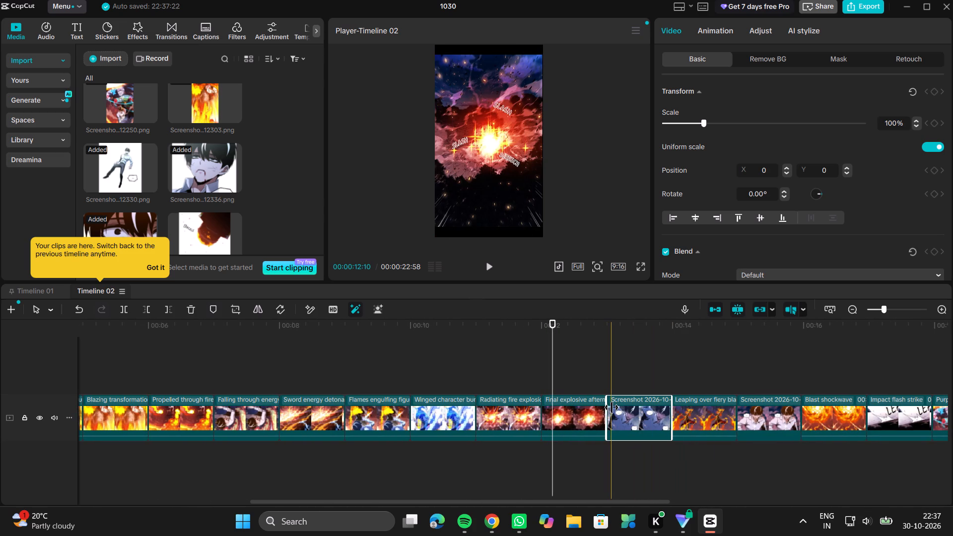
click(611, 356)
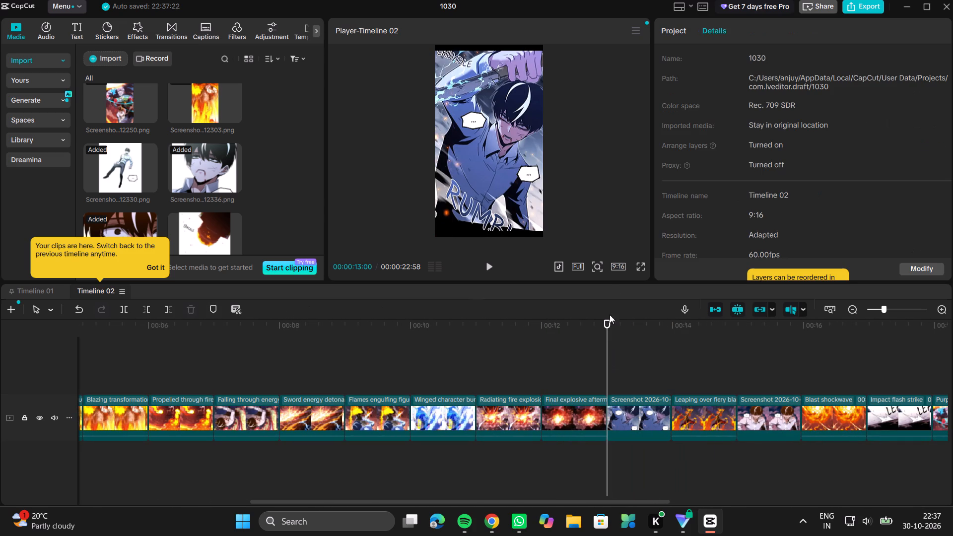
click(609, 320)
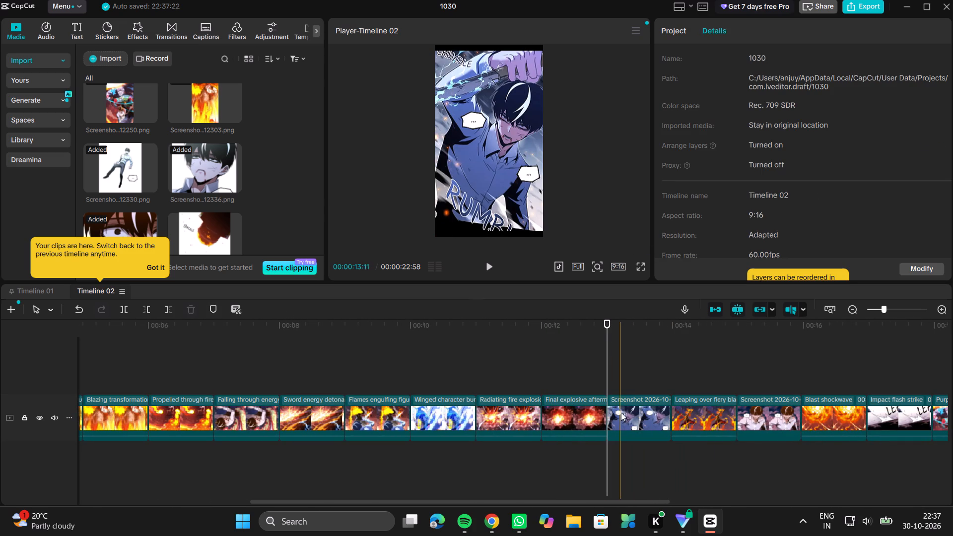
click(622, 414)
click(608, 325)
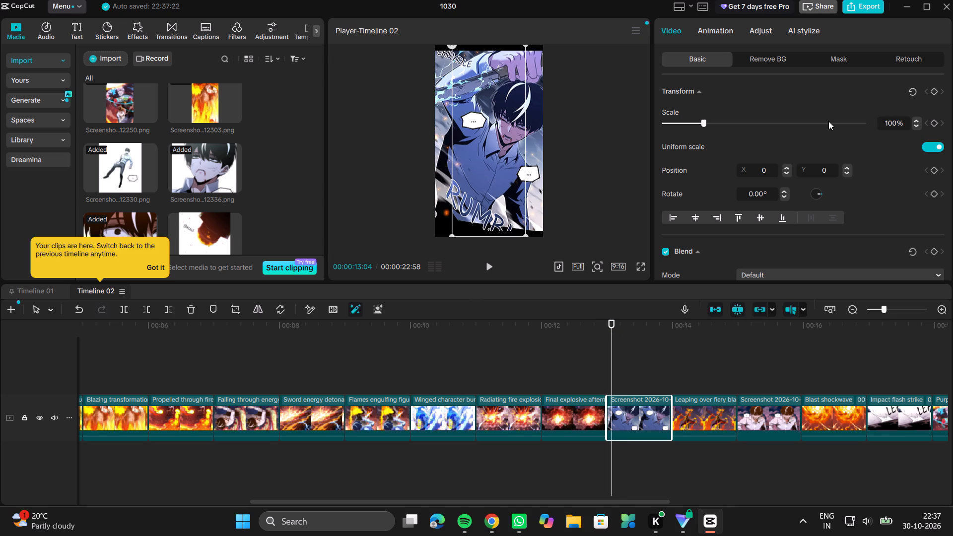
click(931, 91)
Add an ending transform keyframe to that Screenshot clip at 00:00:13:54, with scale 120% and position about X -254, Y -266.
click(666, 364)
click(661, 404)
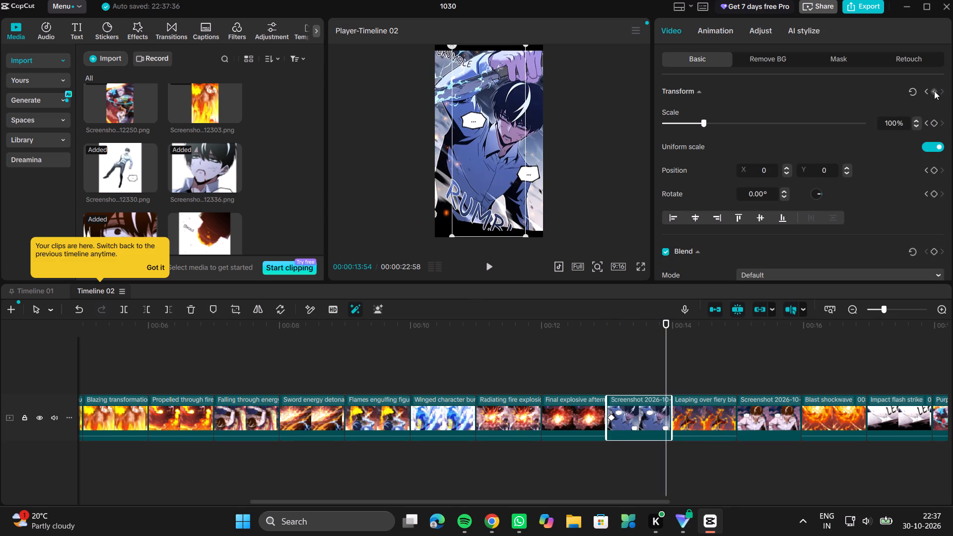
click(934, 91)
drag(703, 122, 709, 124)
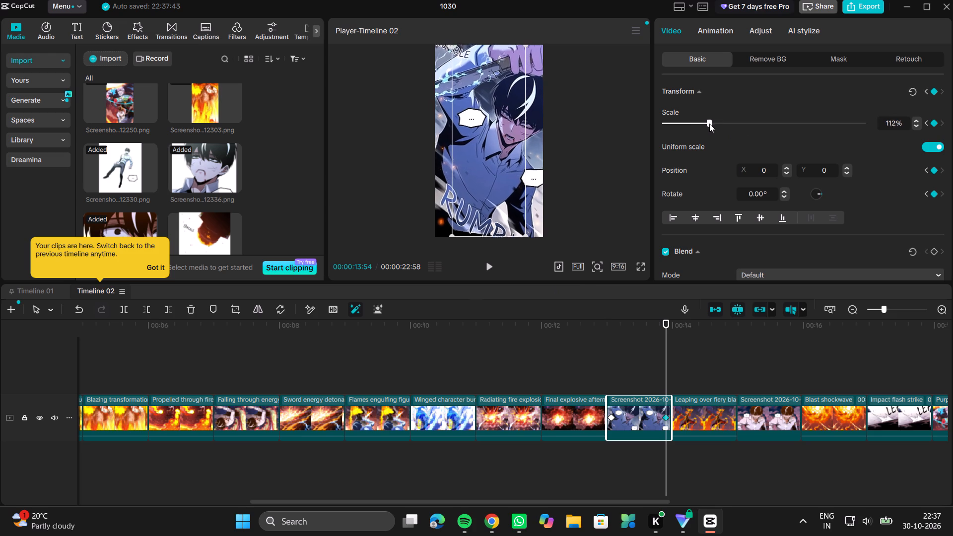
drag(709, 124, 711, 125)
drag(508, 144, 502, 146)
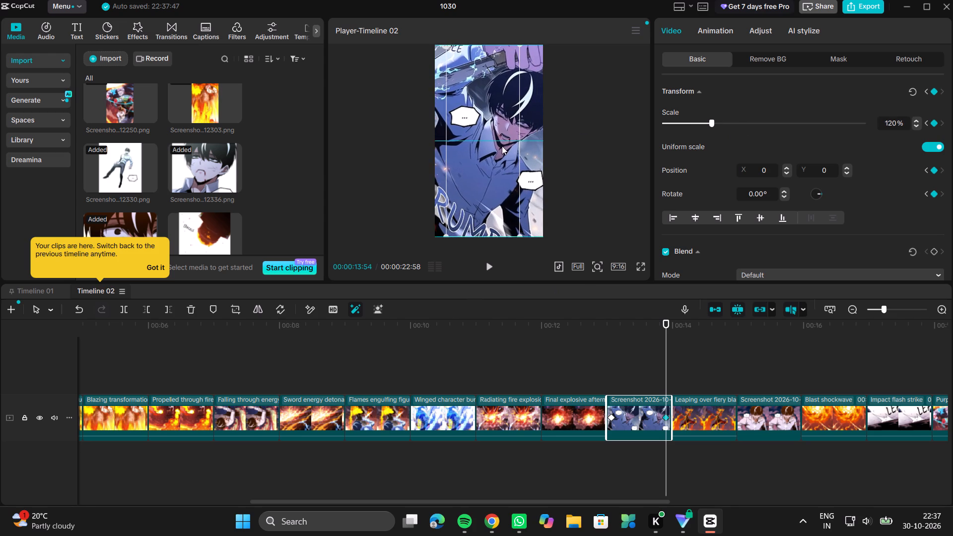
drag(502, 146, 495, 158)
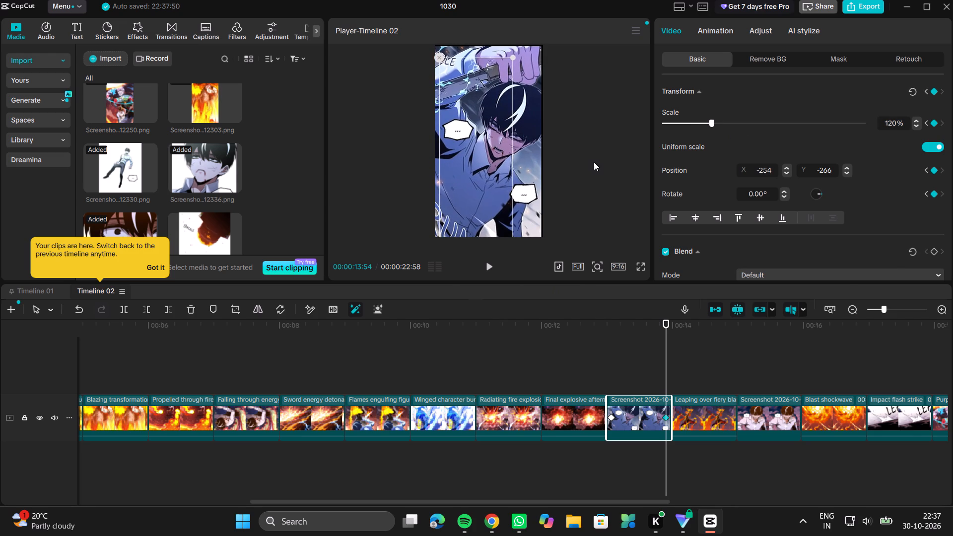
click(594, 162)
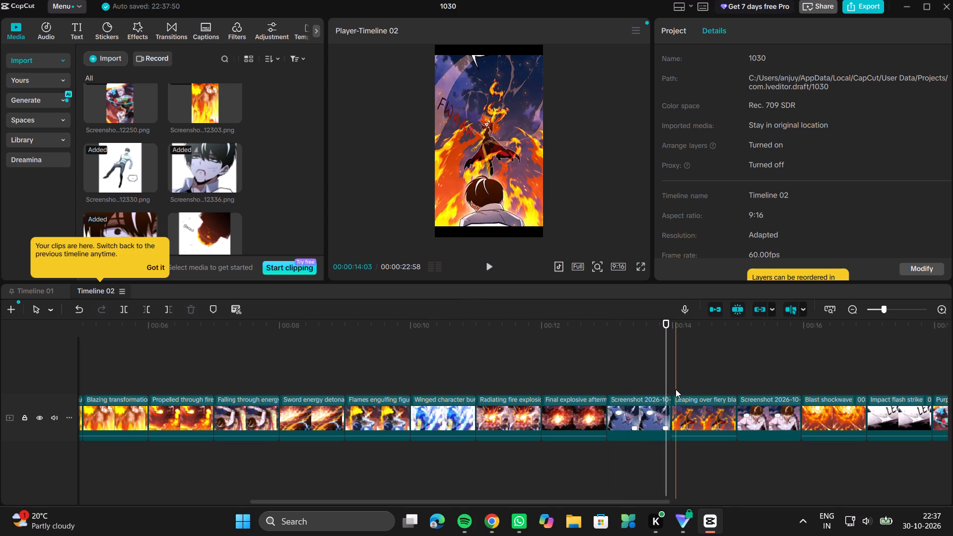
Add a starting transform keyframe to the Leaping over fiery clip at about 00:00:14:03.
click(690, 418)
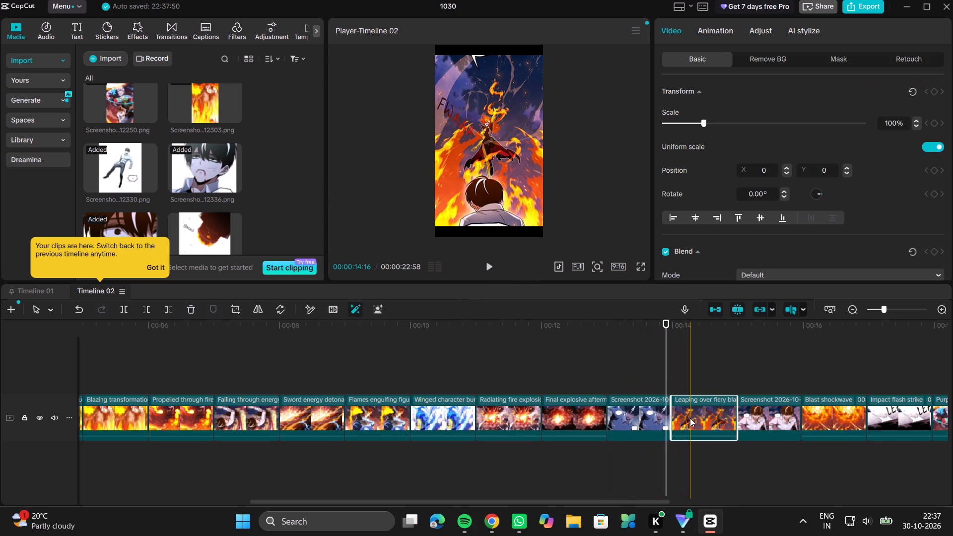
drag(666, 321, 670, 324)
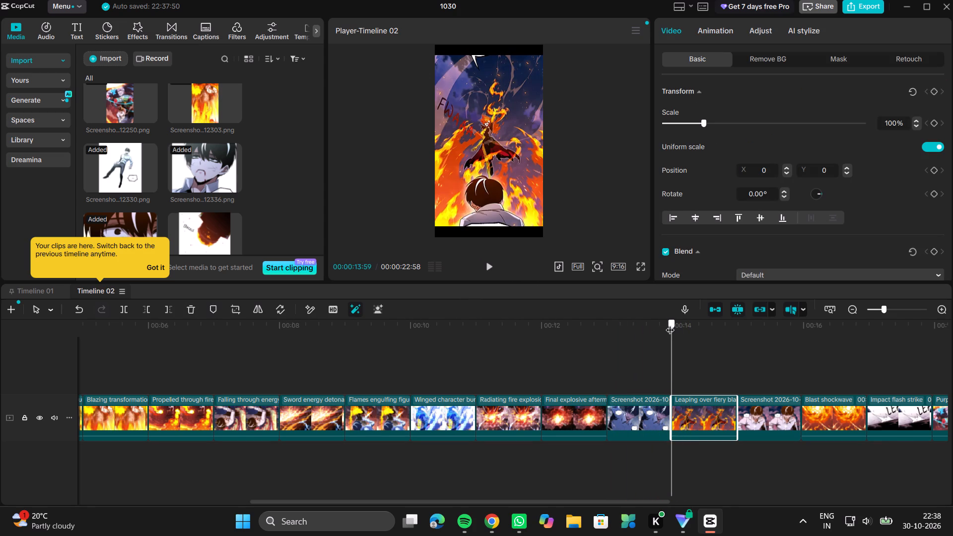
drag(670, 324, 676, 329)
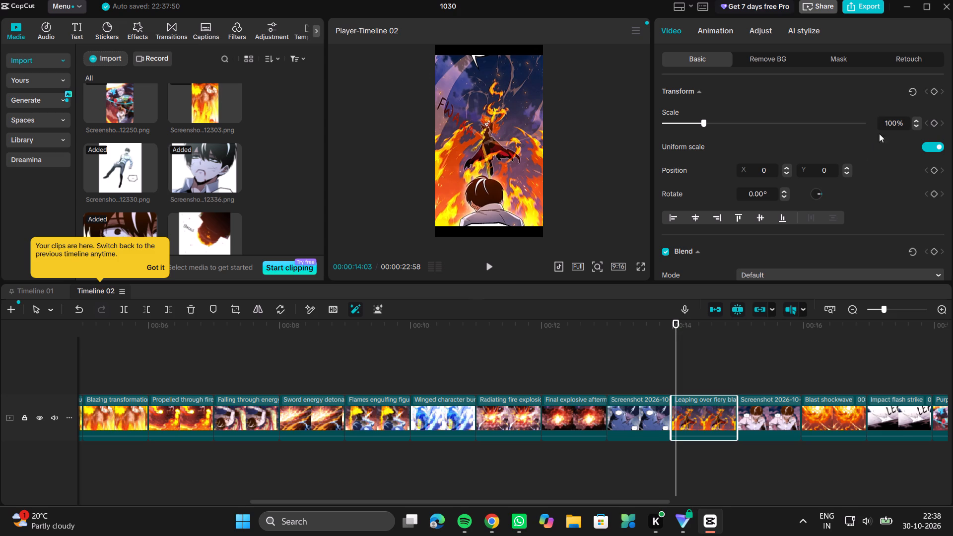
click(935, 88)
Add an ending transform keyframe to the Leaping over fiery clip at 00:00:14:53, with the scale at about 126%.
scroll(505, 311, right, 1)
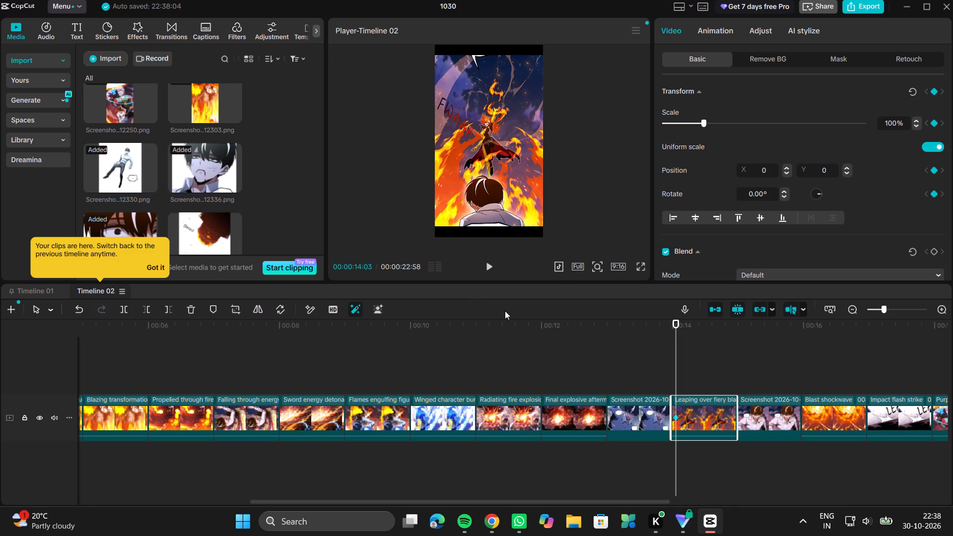
scroll(505, 311, right, 4)
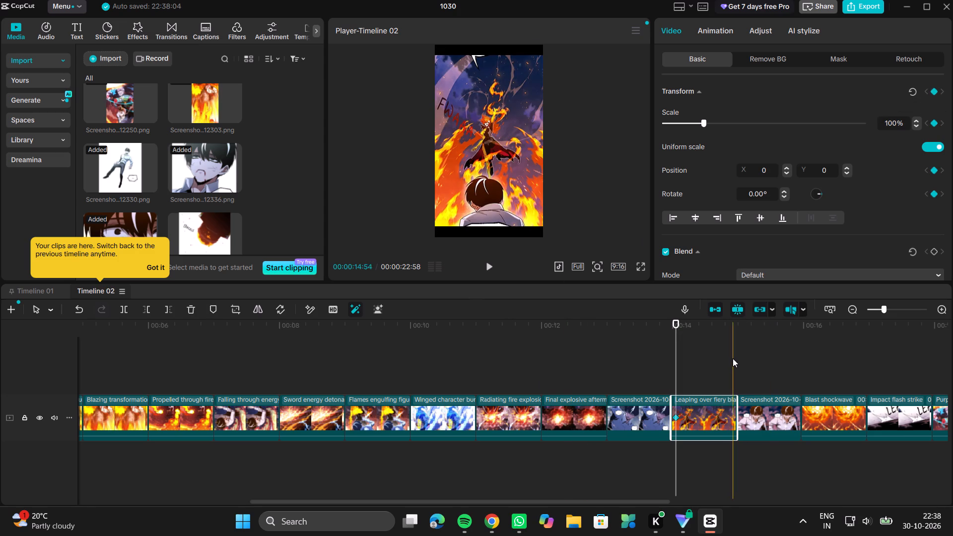
click(731, 354)
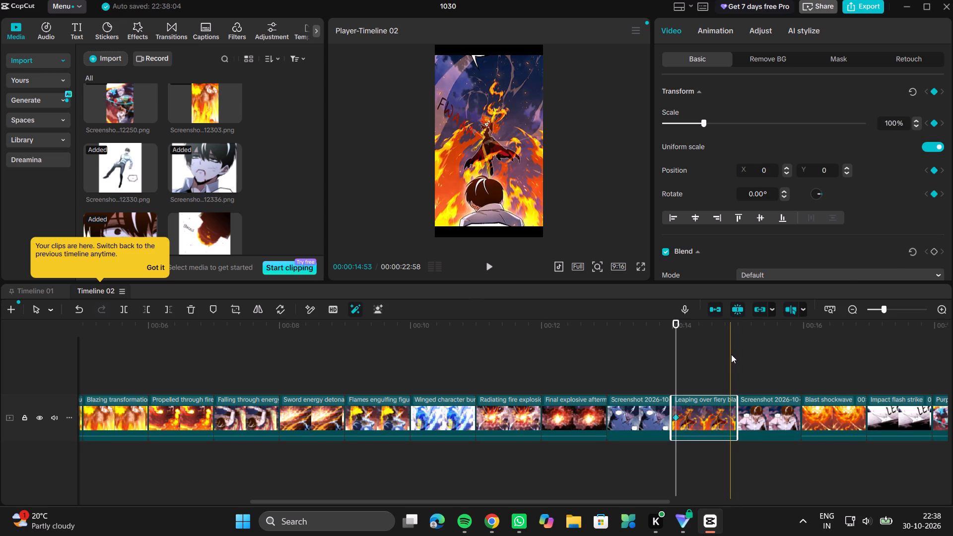
click(716, 403)
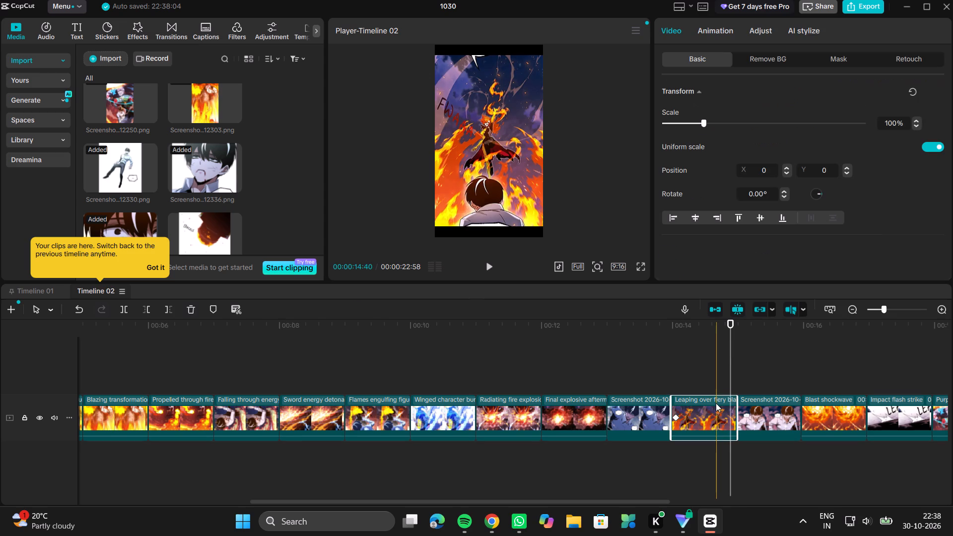
click(934, 92)
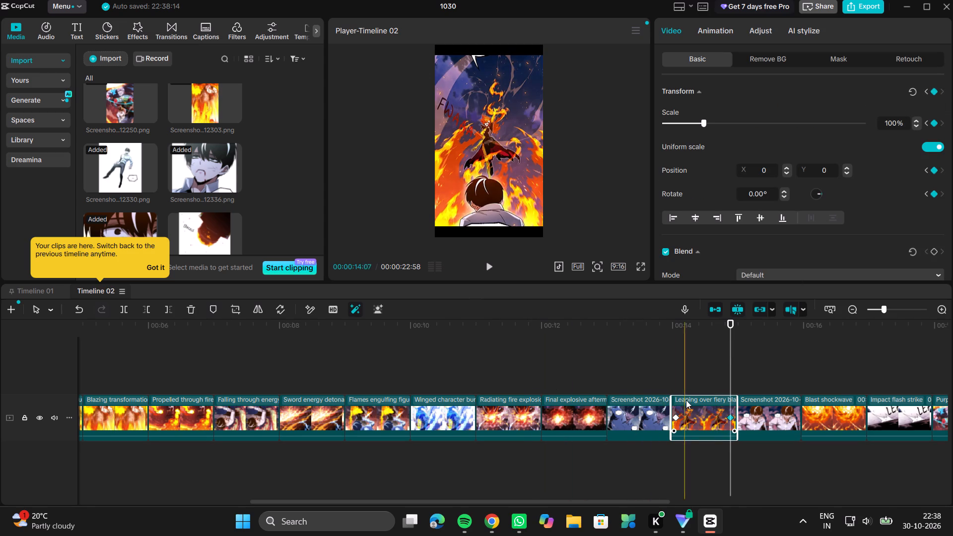
click(480, 128)
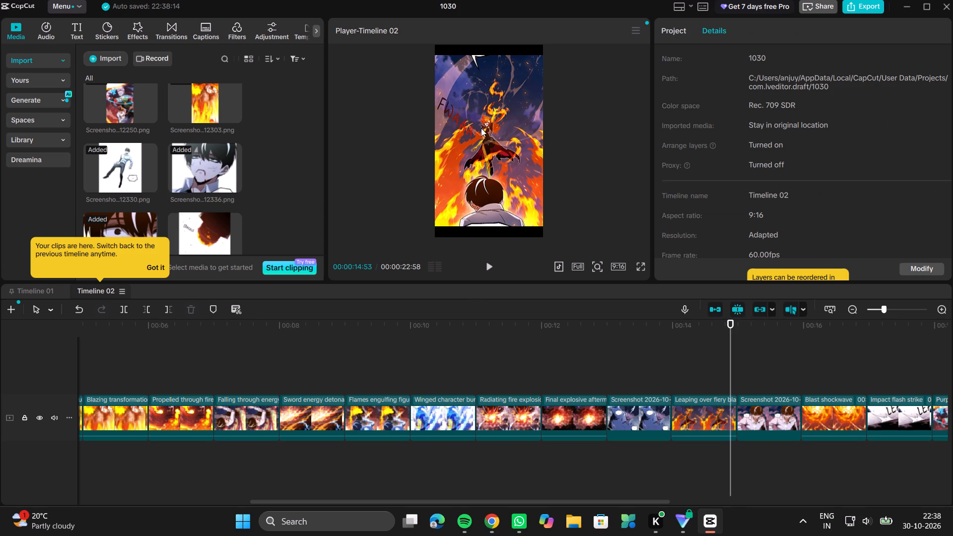
click(487, 132)
click(700, 414)
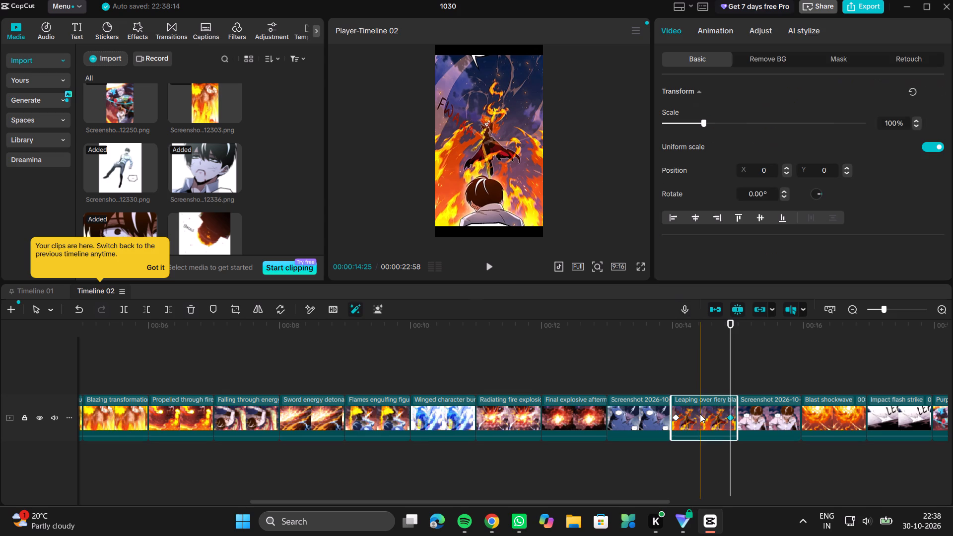
drag(708, 121, 712, 122)
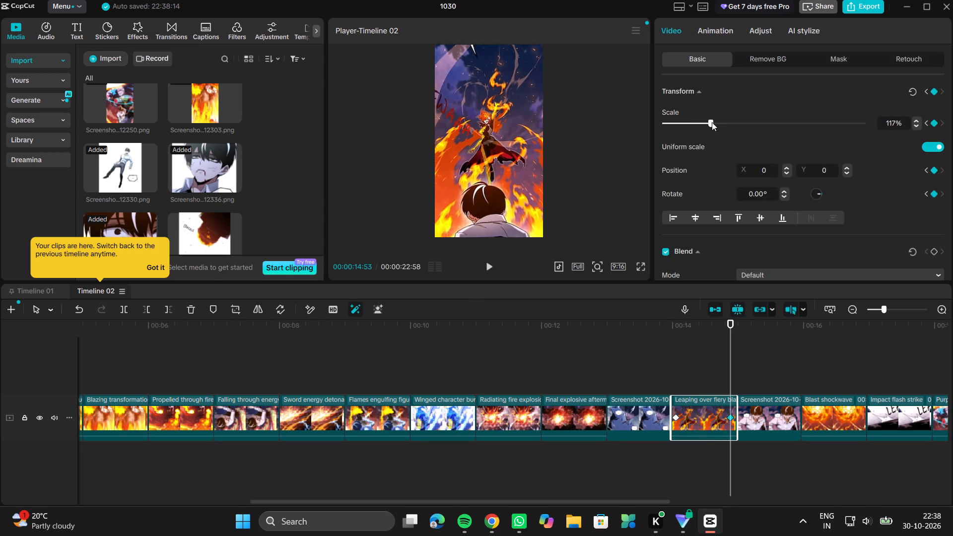
drag(712, 122, 725, 126)
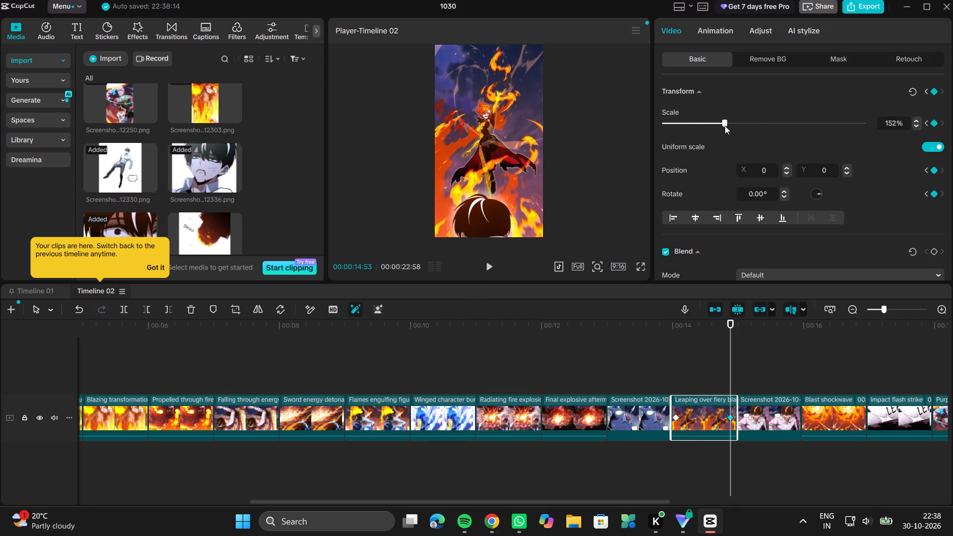
drag(725, 126, 714, 123)
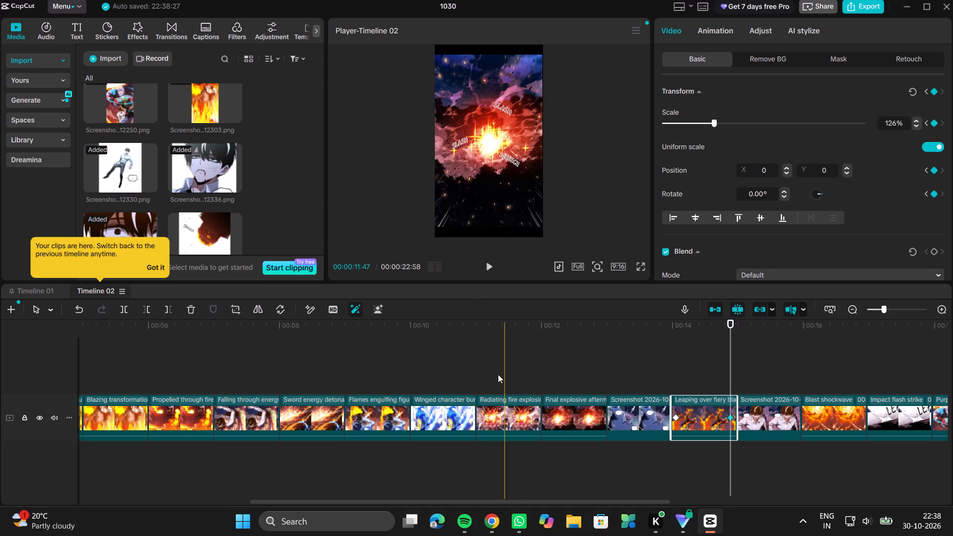
Delete the ending keyframes of the Fiery burst exclamation clip near the start of the timeline.
scroll(441, 384, right, 10)
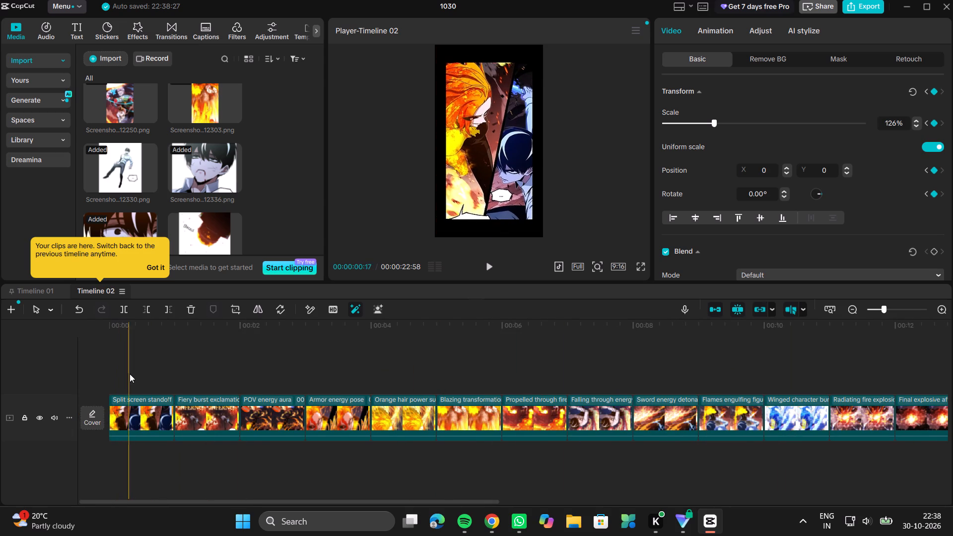
click(136, 425)
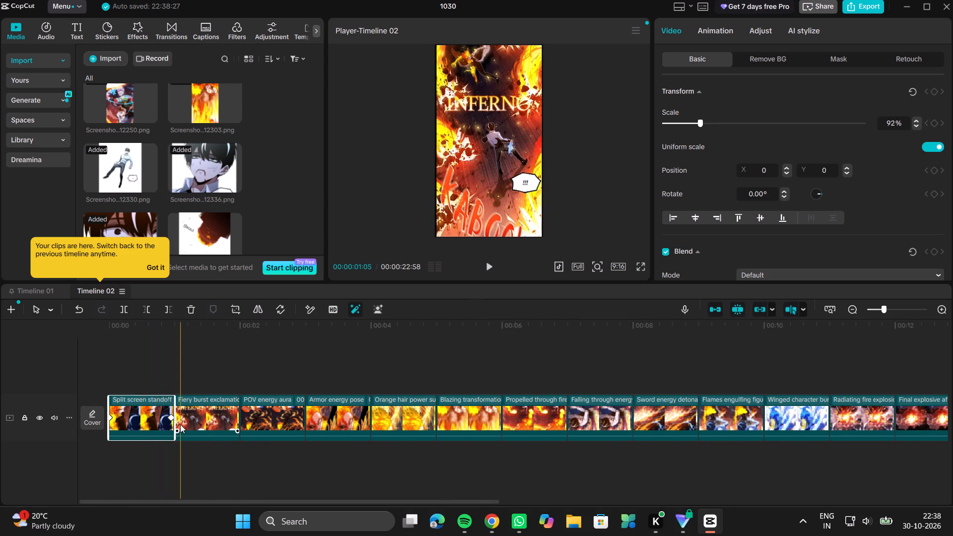
click(204, 423)
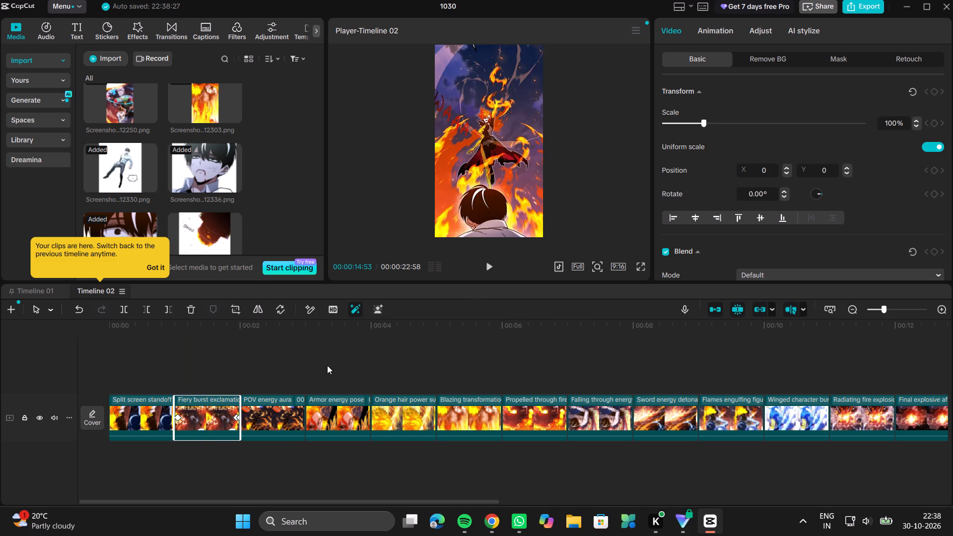
right_click(235, 415)
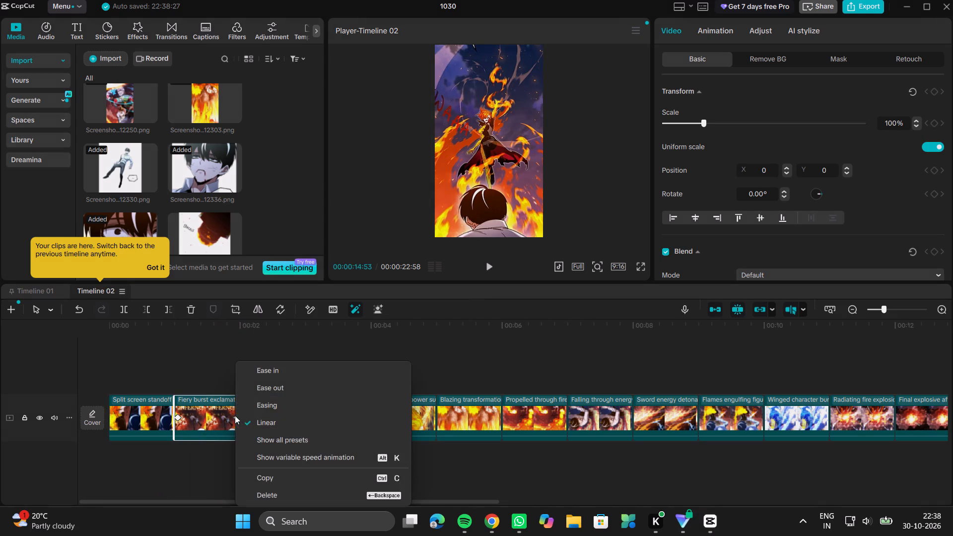
click(286, 502)
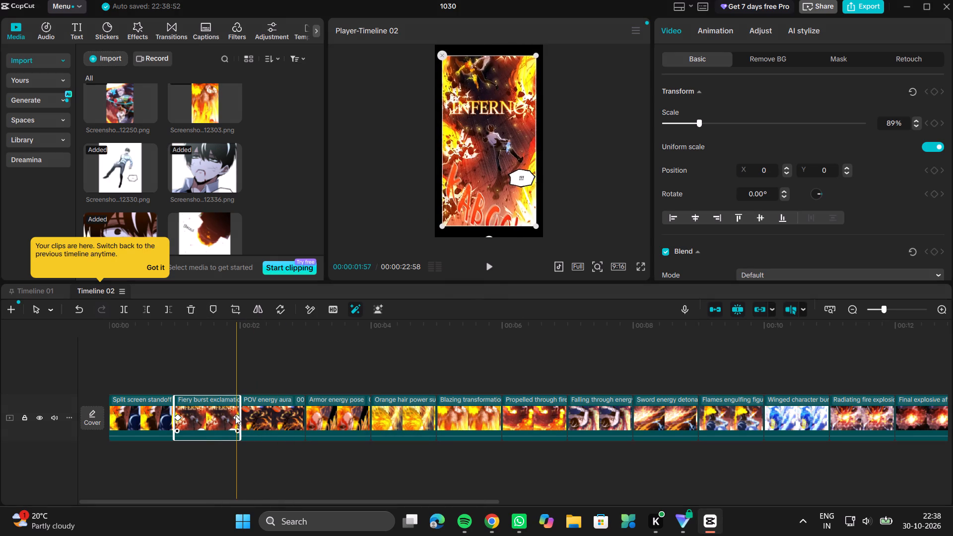
right_click(235, 416)
click(286, 491)
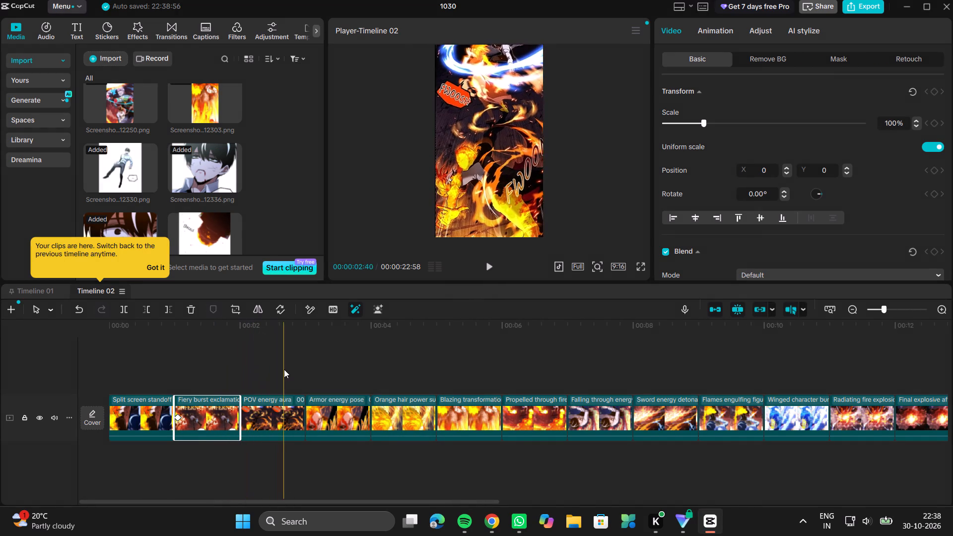
Add an ending transform keyframe to the Fiery burst exclamation clip at 00:00:01:56, with scale about 114% and position Y about -263.
click(236, 376)
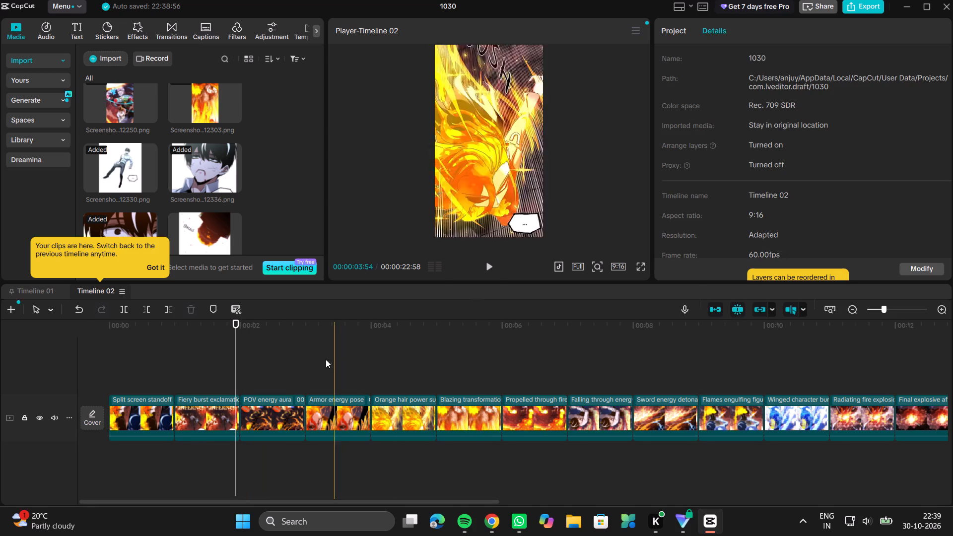
click(212, 406)
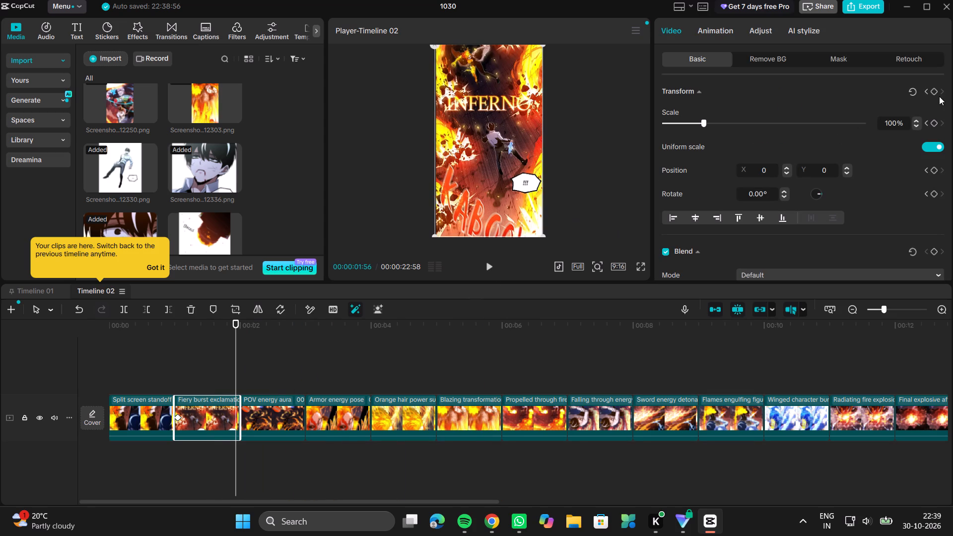
click(939, 94)
click(935, 87)
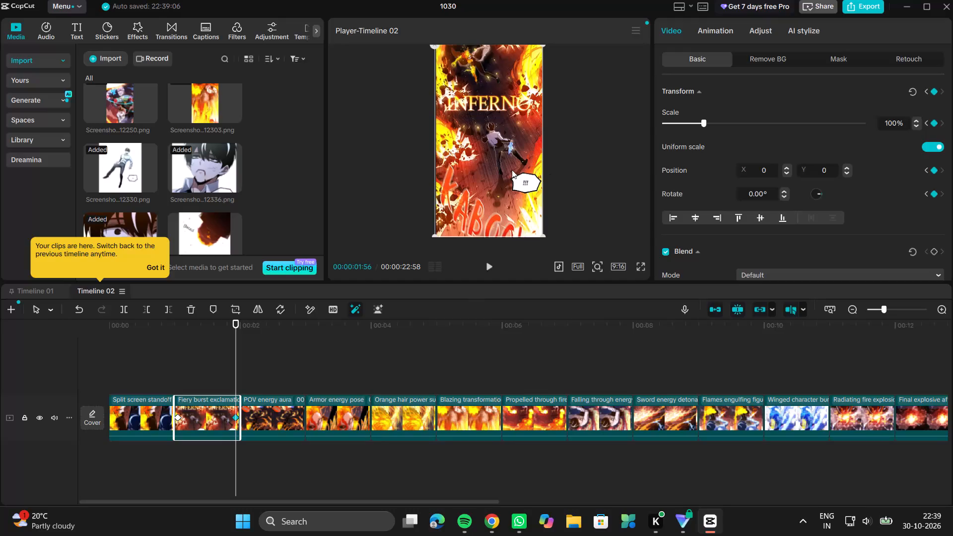
drag(705, 123, 715, 122)
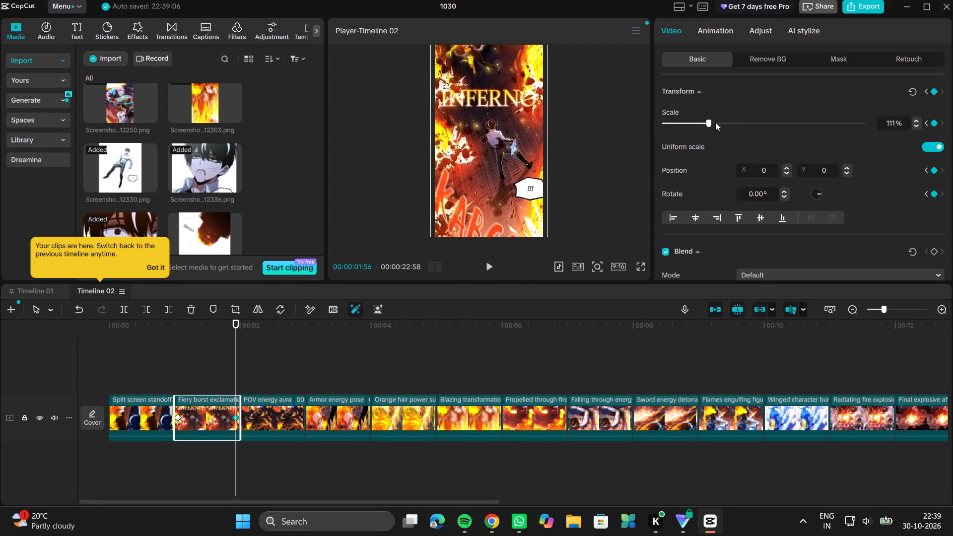
drag(715, 122, 718, 123)
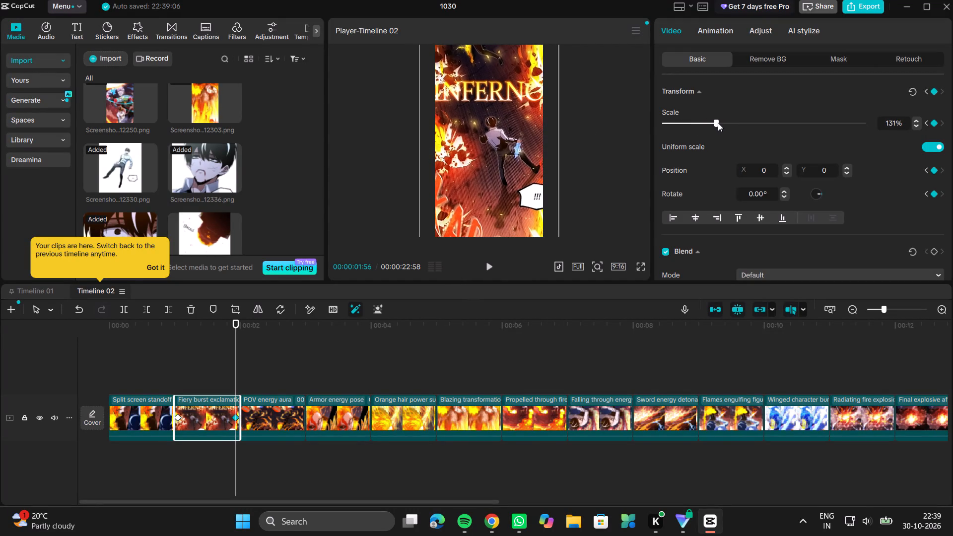
drag(718, 123, 711, 123)
drag(501, 110, 500, 131)
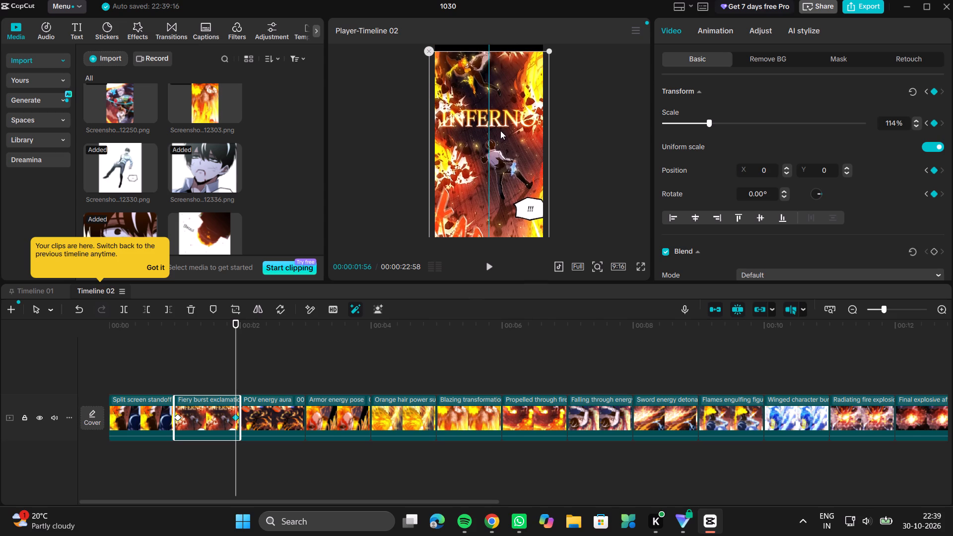
drag(500, 131, 500, 124)
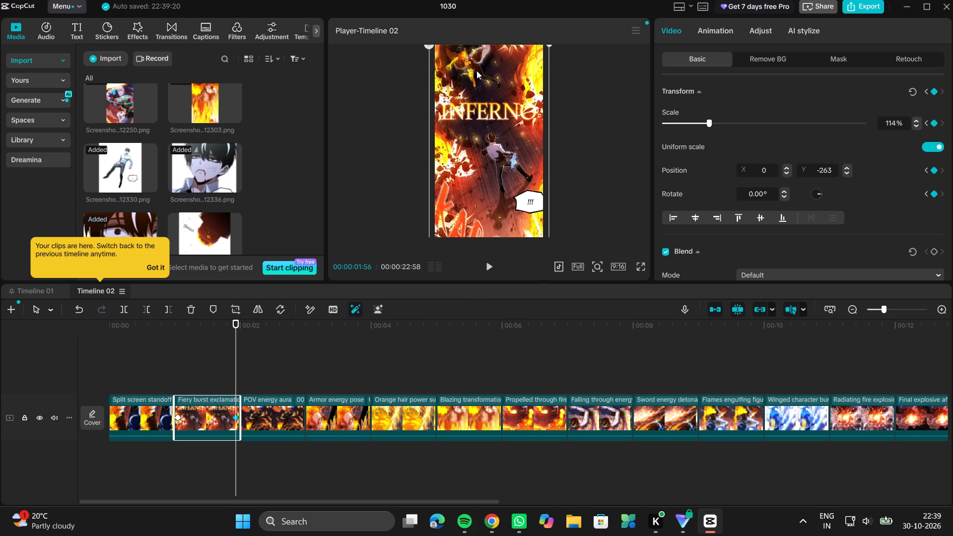
click(476, 70)
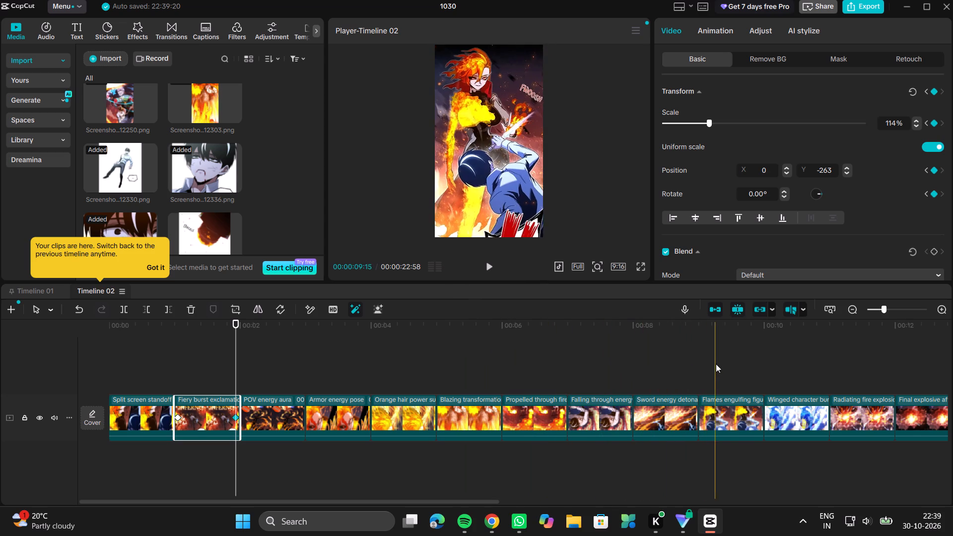
Add a starting transform keyframe to the Radiating fire clip at 00:00:11:05.
scroll(788, 371, left, 1)
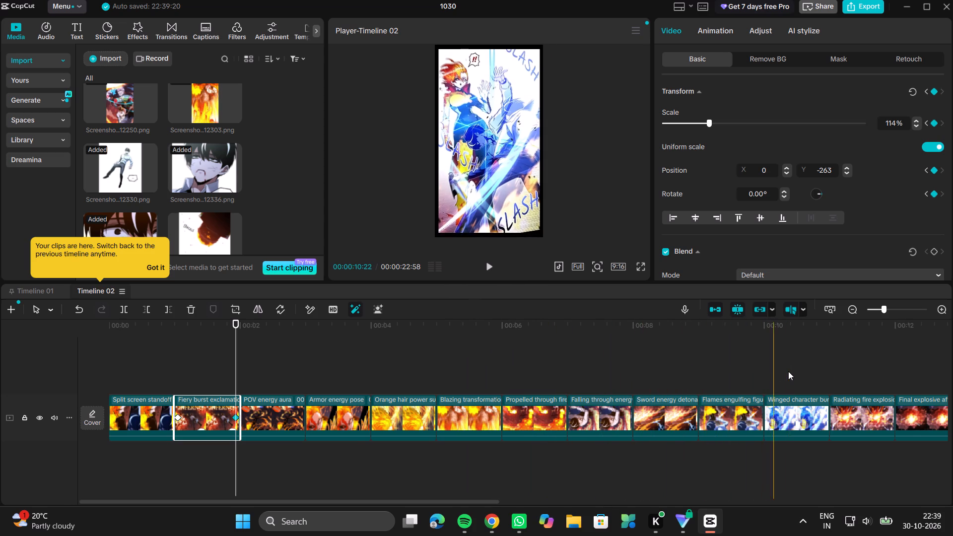
scroll(788, 371, left, 6)
scroll(224, 432, right, 2)
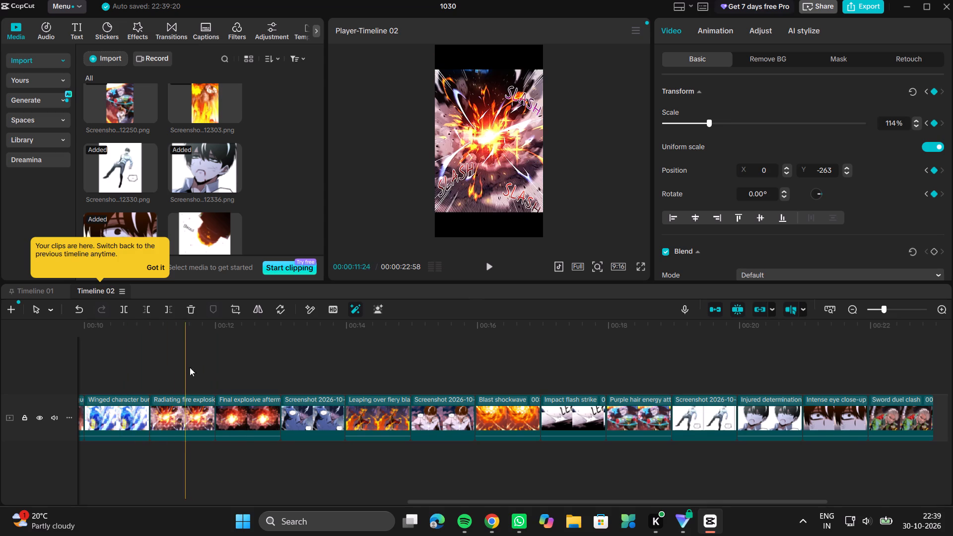
click(176, 415)
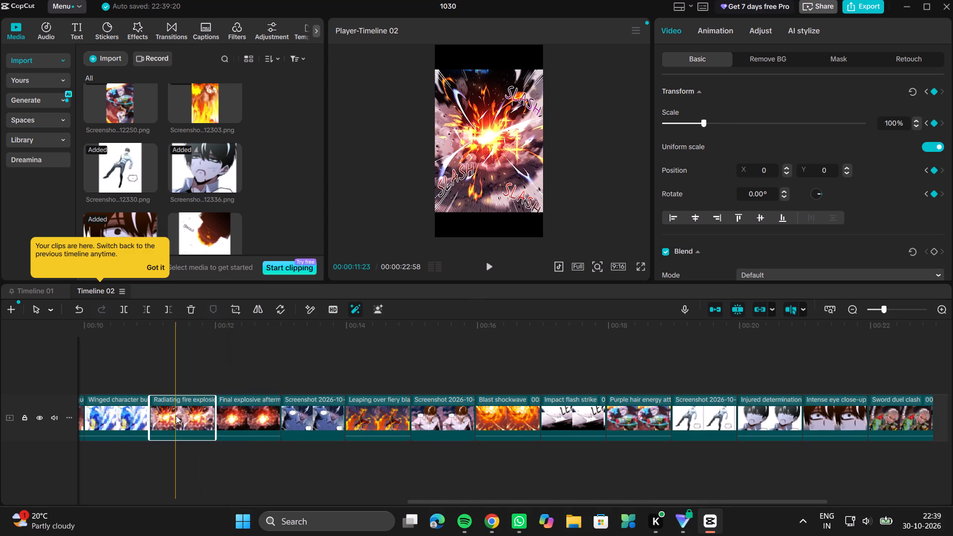
click(153, 375)
click(153, 375)
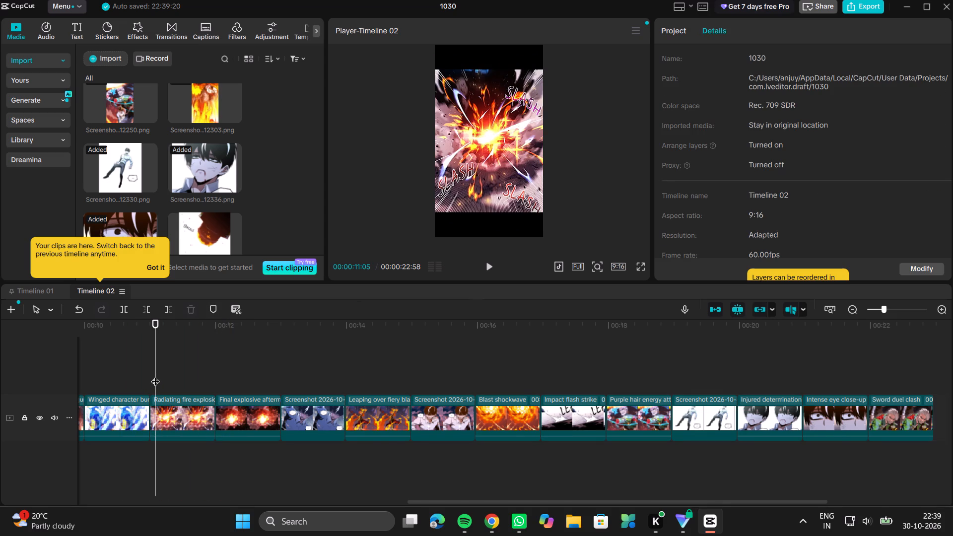
click(204, 417)
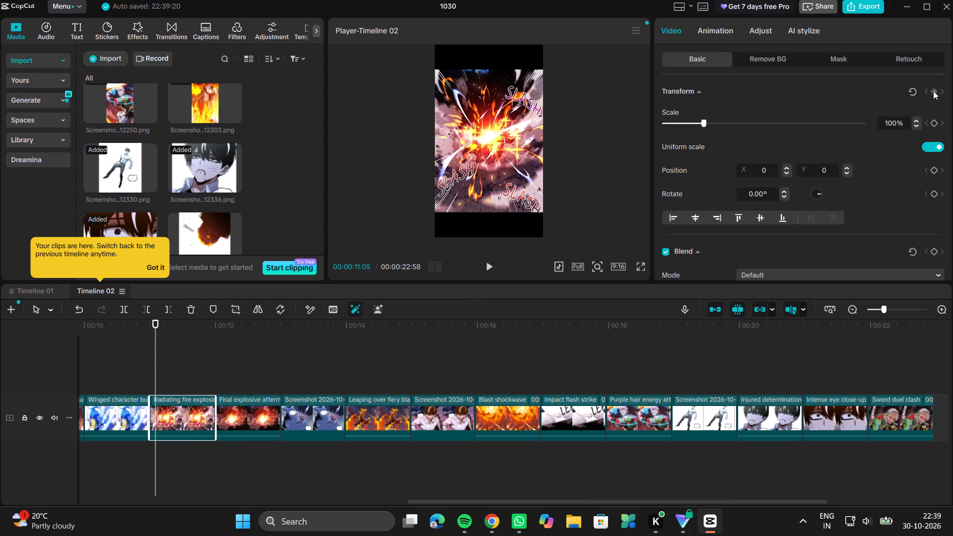
click(933, 91)
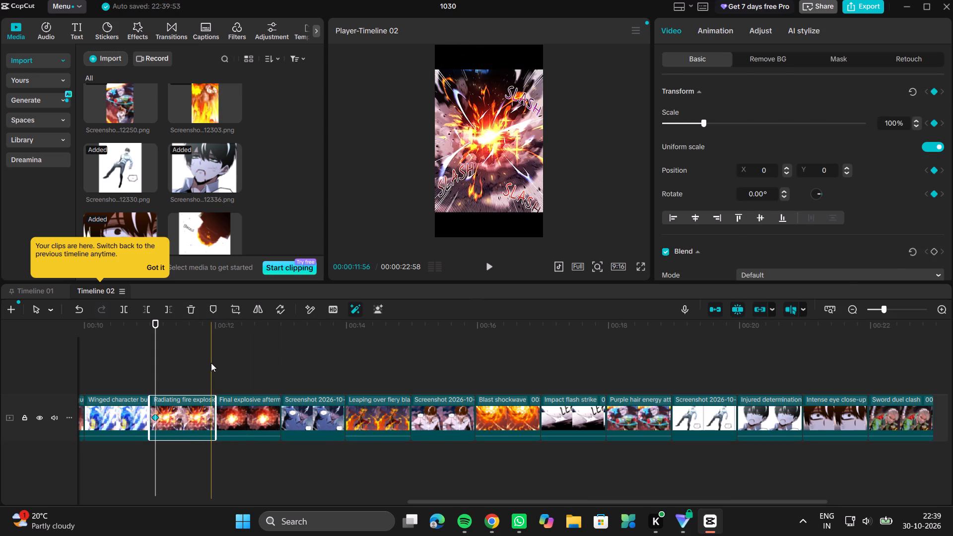
Add an ending transform keyframe to the Radiating fire clip at 00:00:11:56, with the scale at about 121%.
click(211, 363)
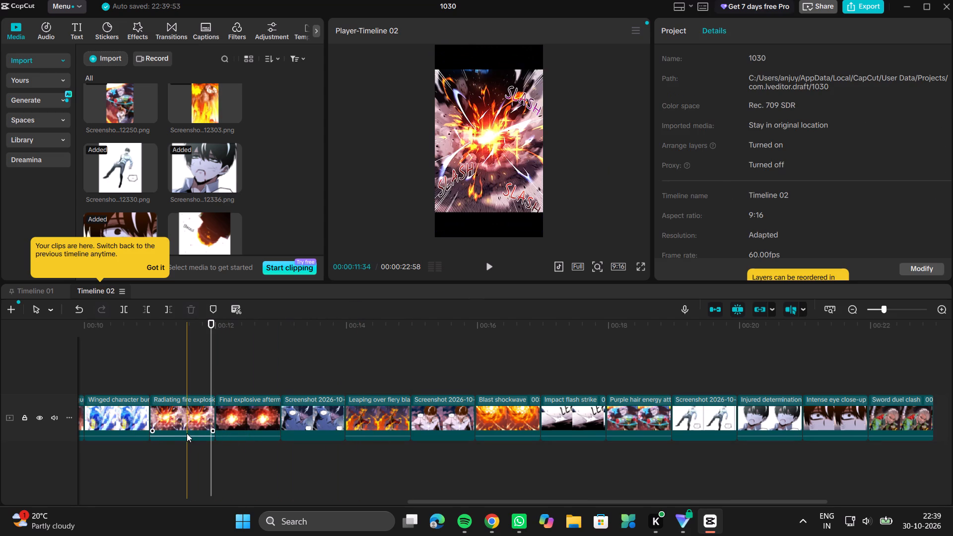
click(187, 433)
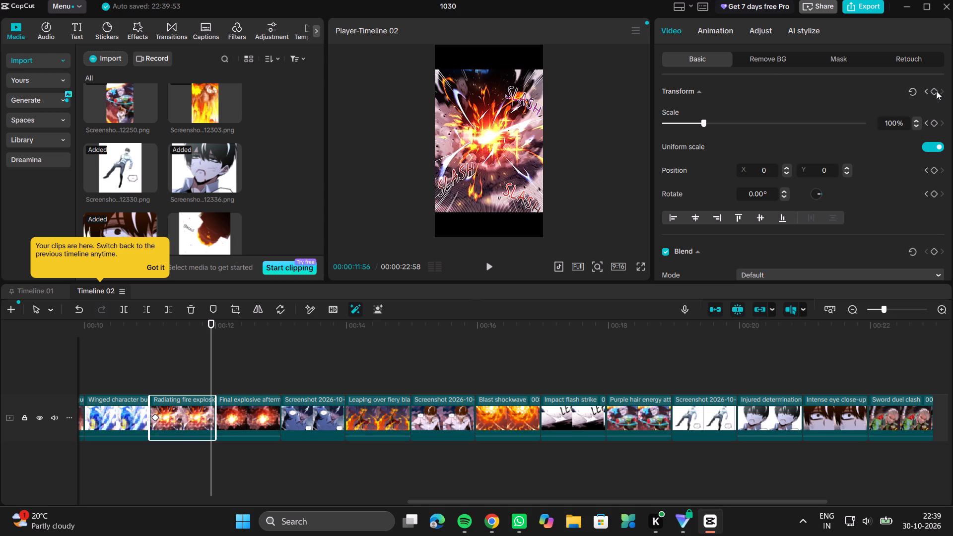
click(936, 91)
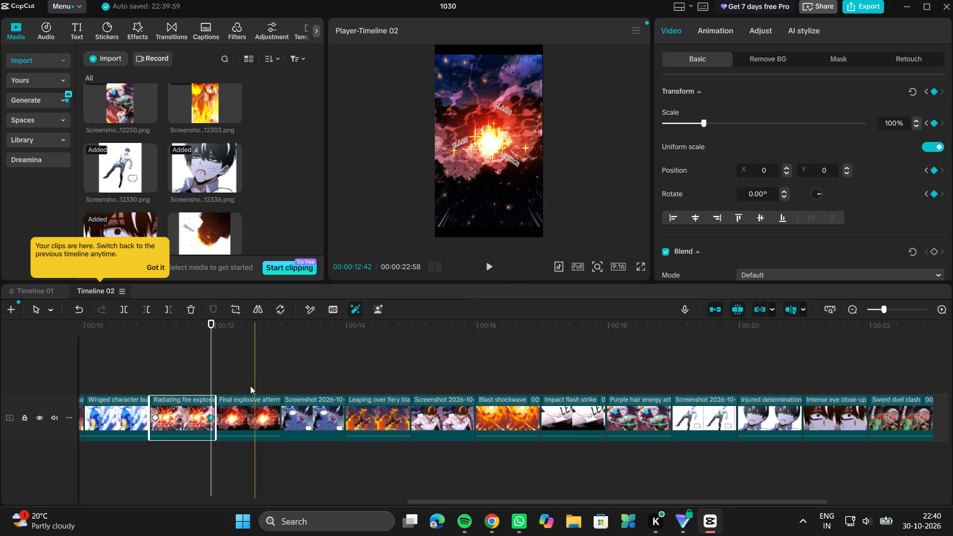
click(505, 191)
click(505, 191)
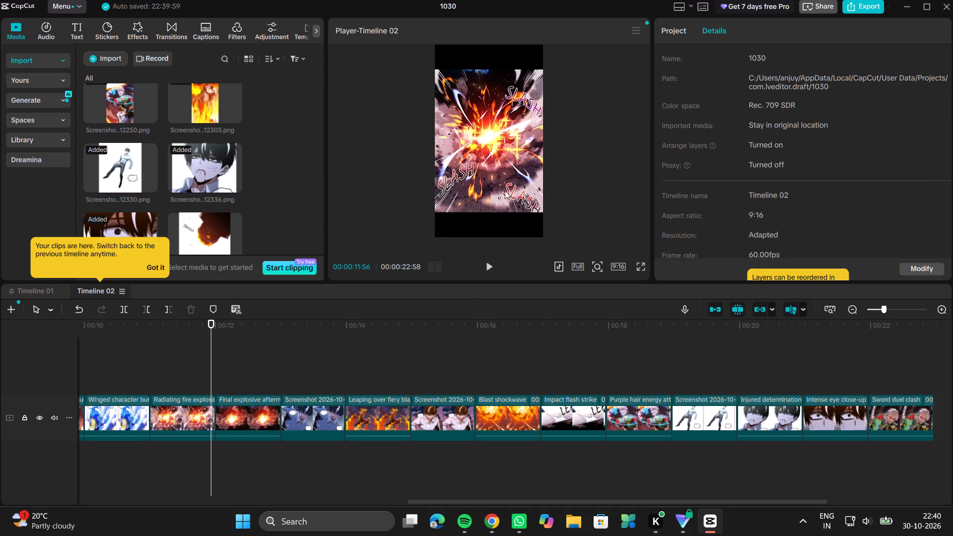
click(186, 415)
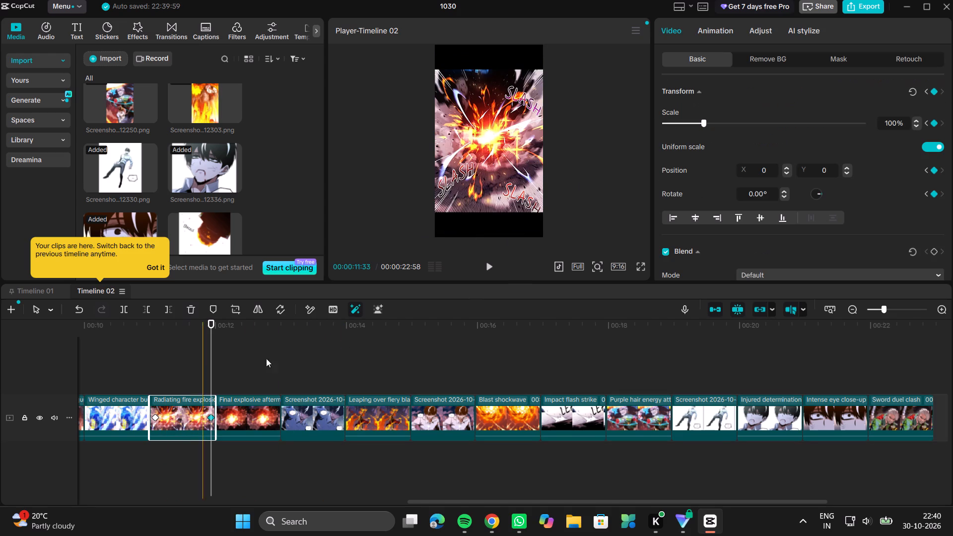
drag(706, 124, 712, 123)
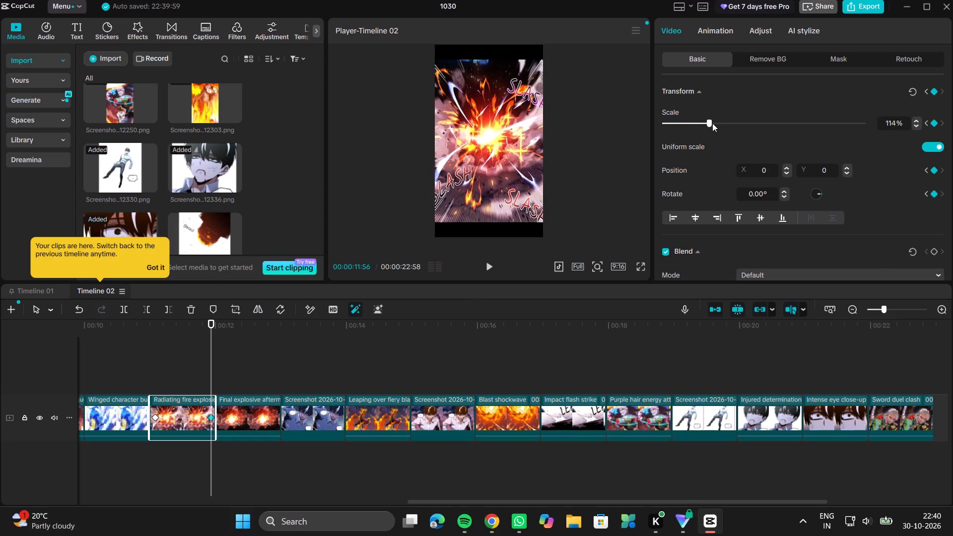
drag(712, 123, 714, 123)
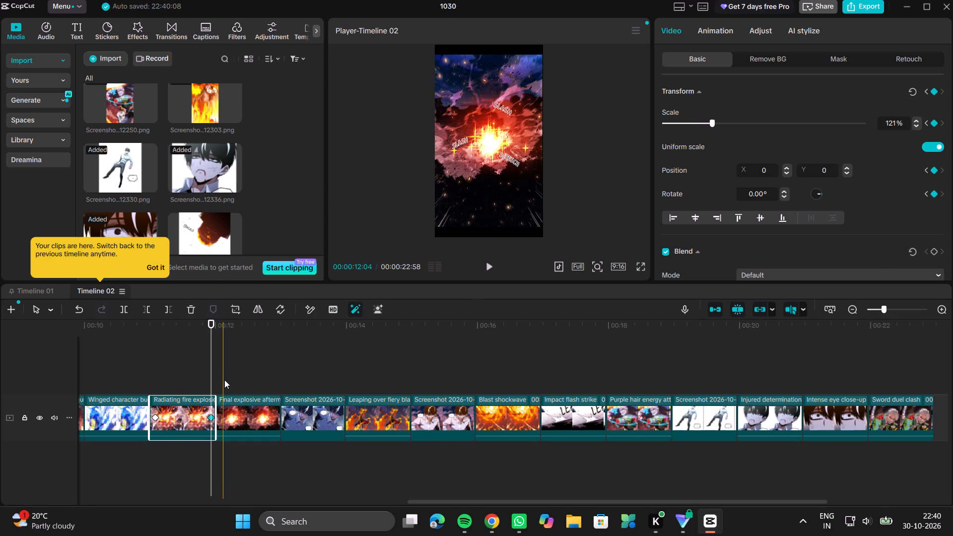
Add a starting transform keyframe to the Final explosive clip at 00:00:12:06.
click(225, 378)
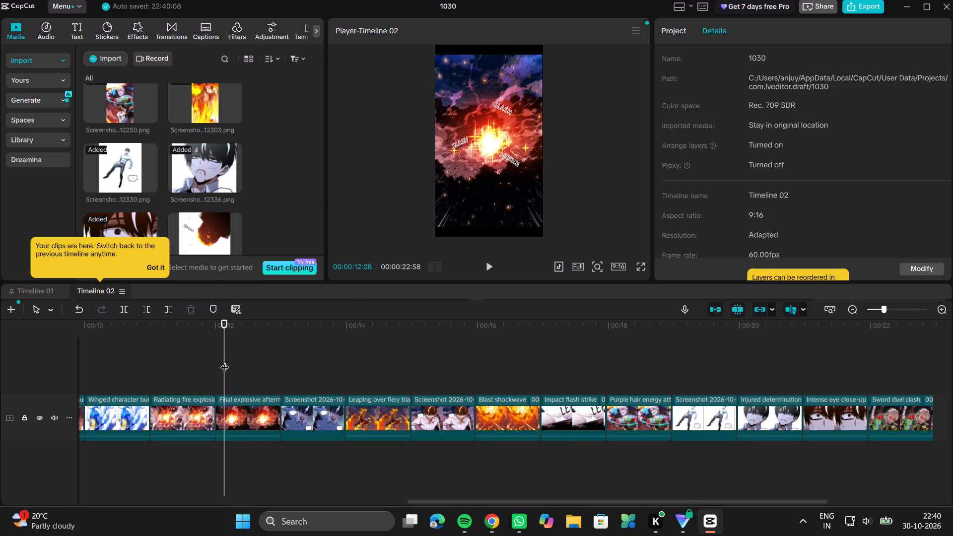
click(225, 361)
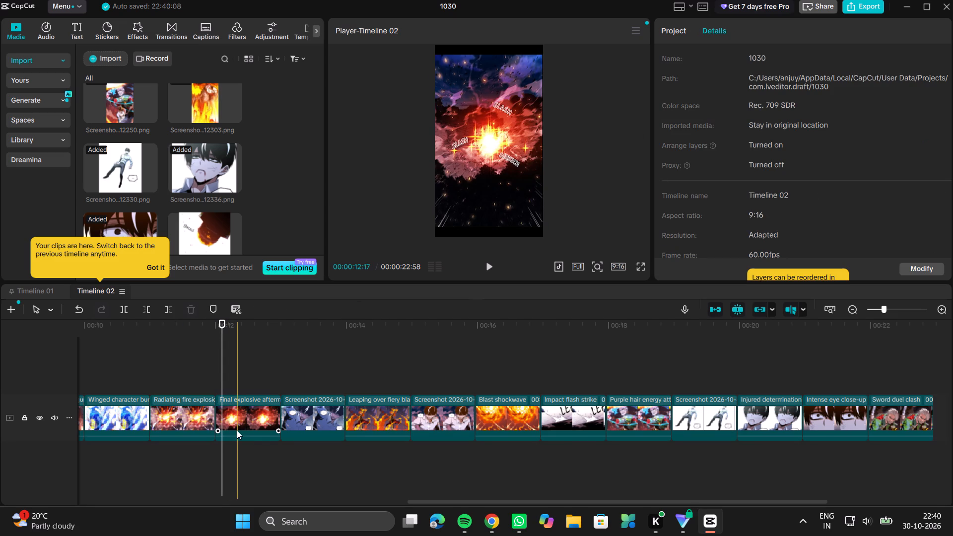
click(237, 430)
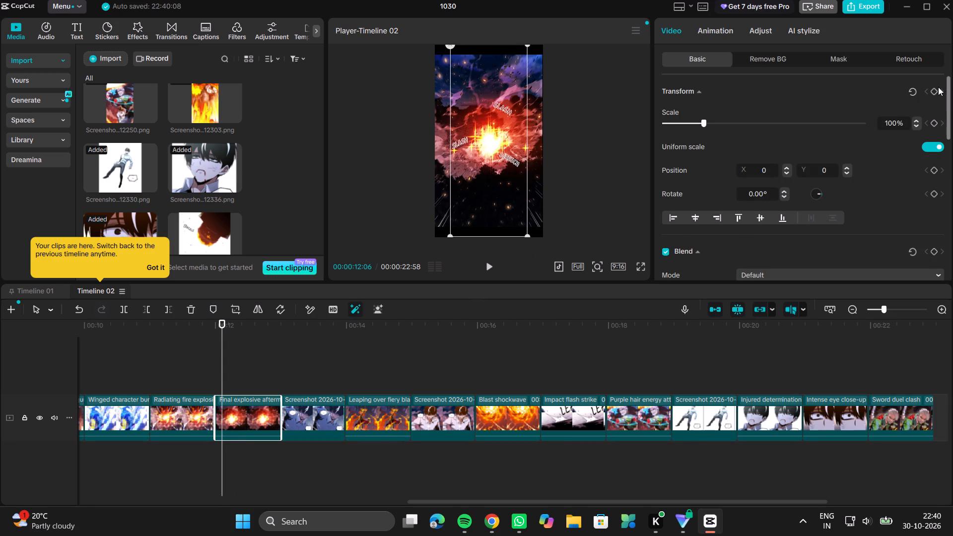
click(934, 90)
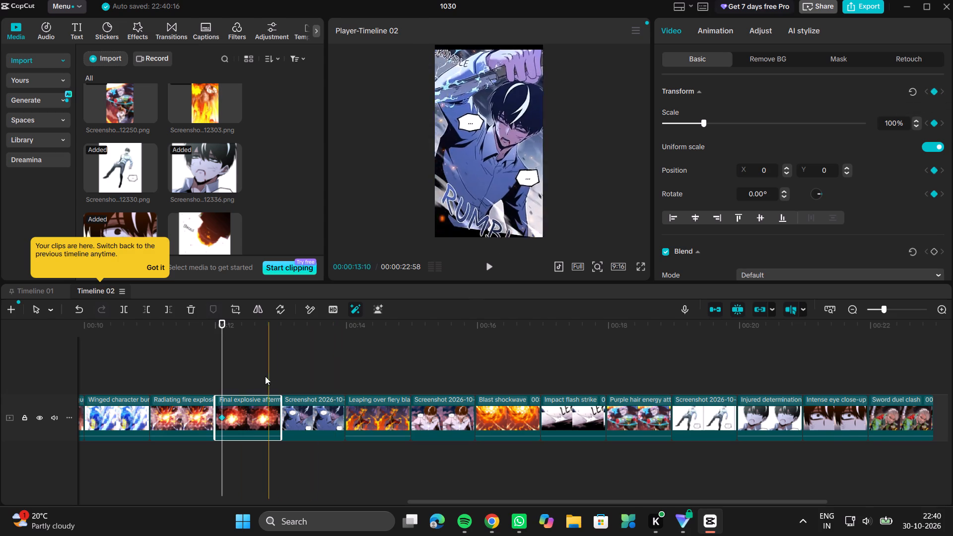
Add an ending transform keyframe to the Final explosive clip at 00:00:12:55, with the scale at about 87%.
click(276, 375)
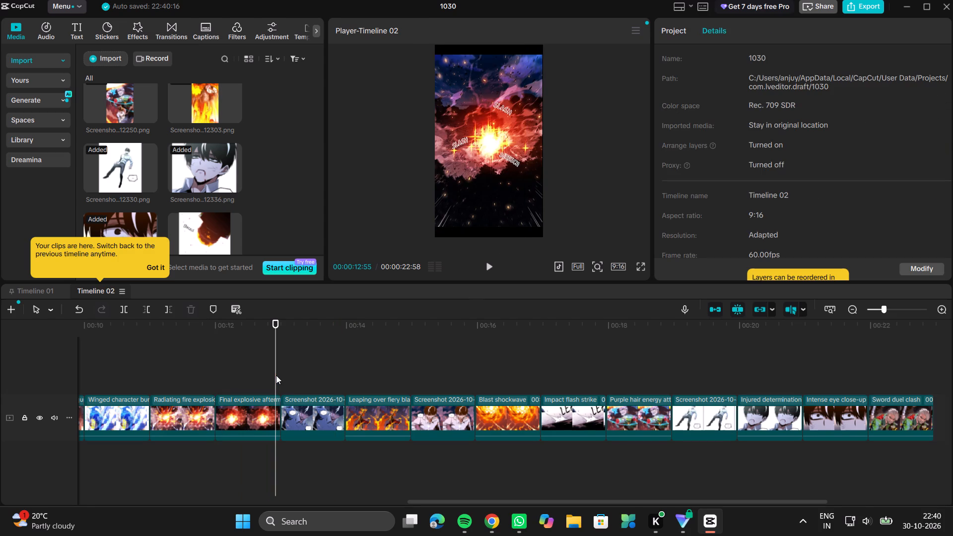
click(269, 413)
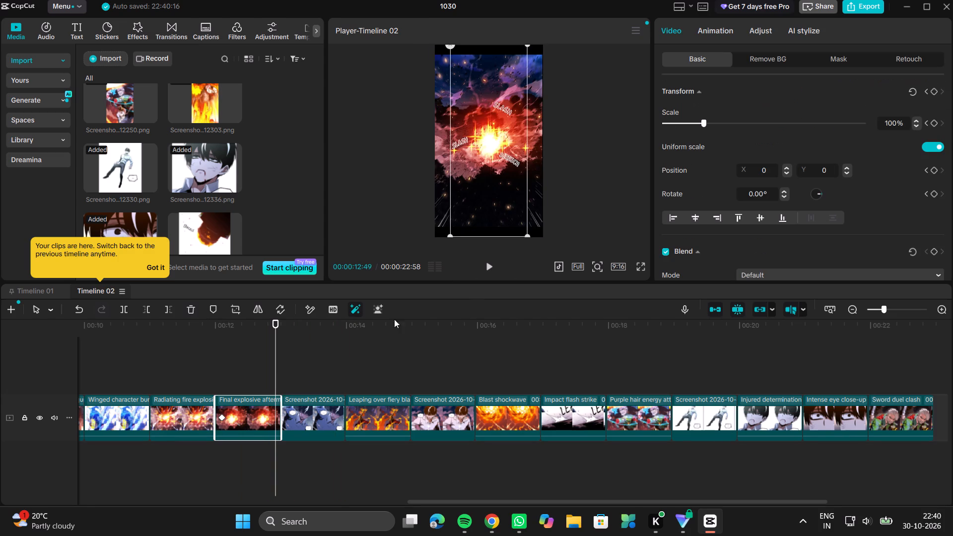
click(934, 89)
click(511, 228)
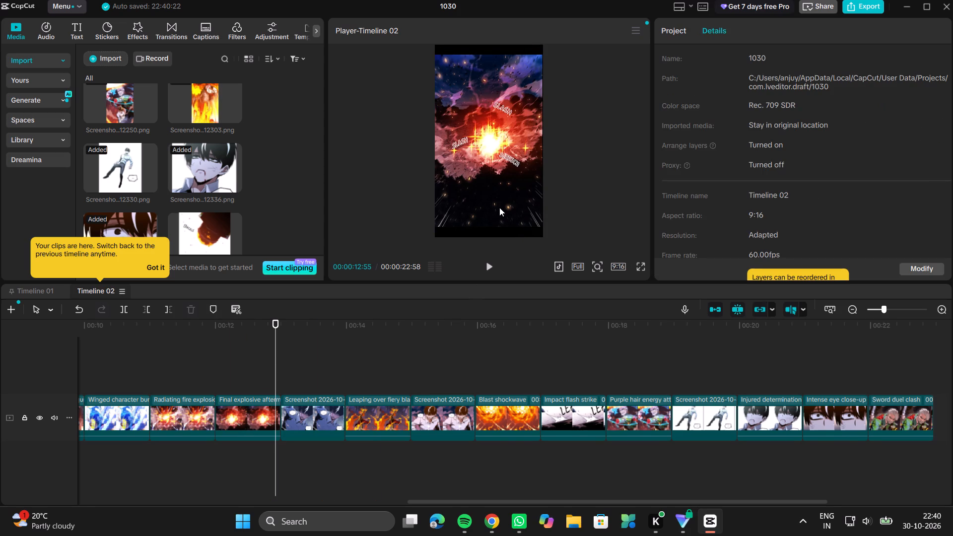
click(499, 207)
click(499, 207)
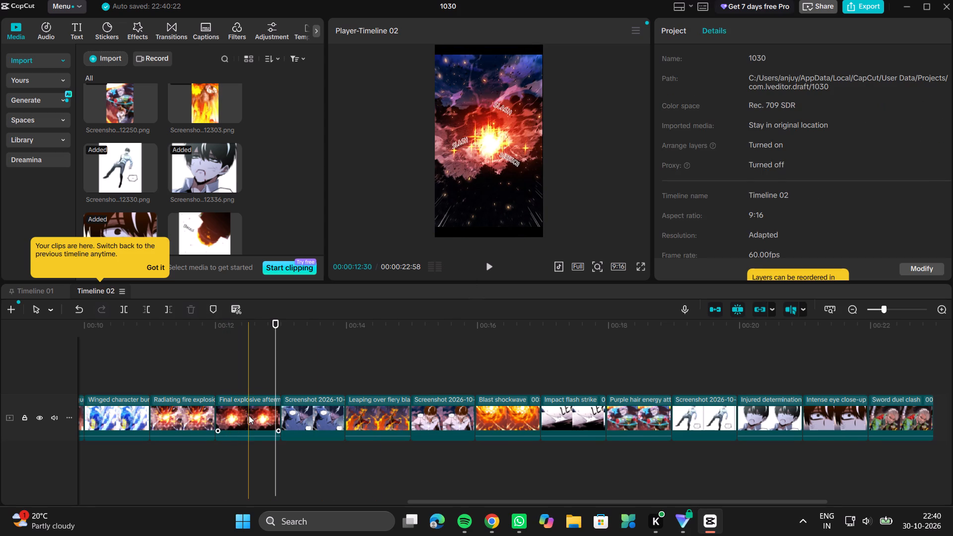
click(249, 415)
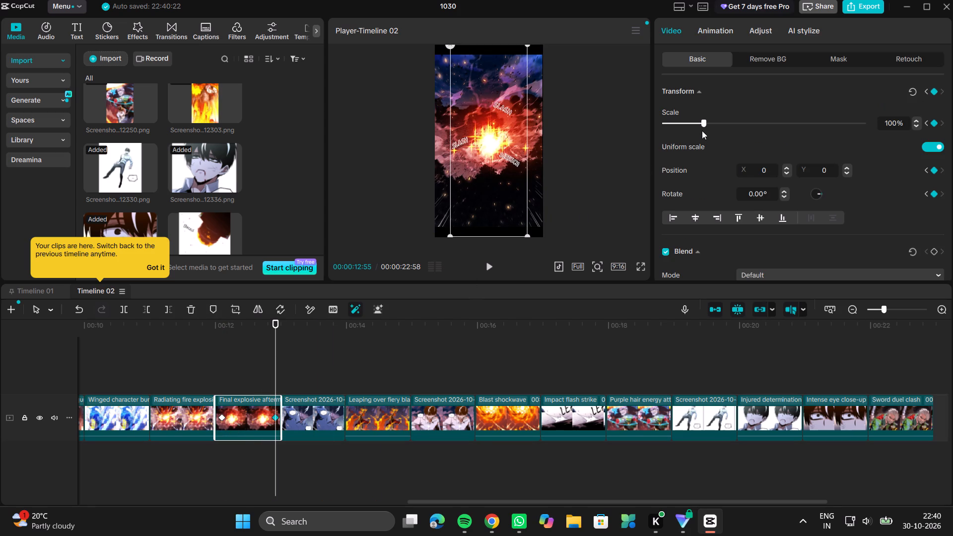
click(702, 129)
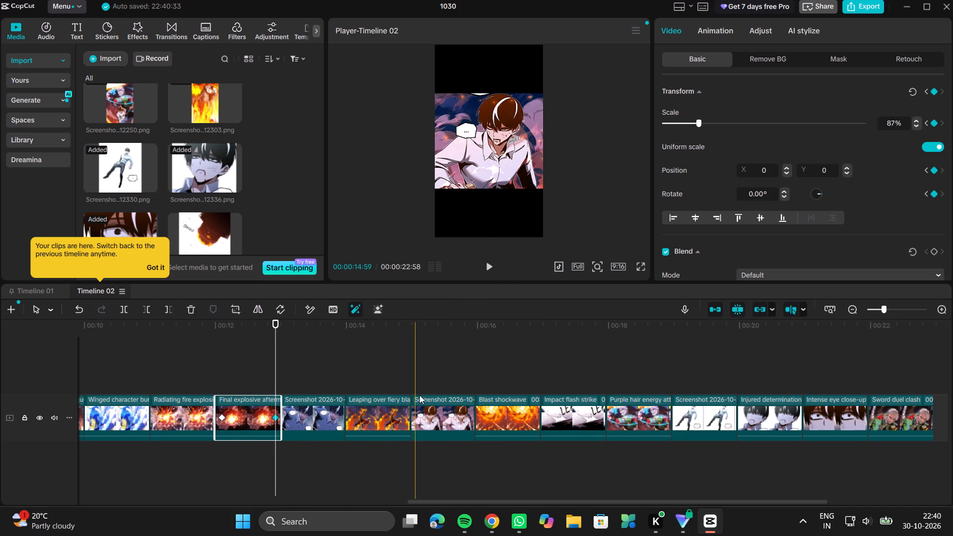
Add a starting transform keyframe to the white-shirt character Screenshot clip at 00:00:15:04.
click(414, 376)
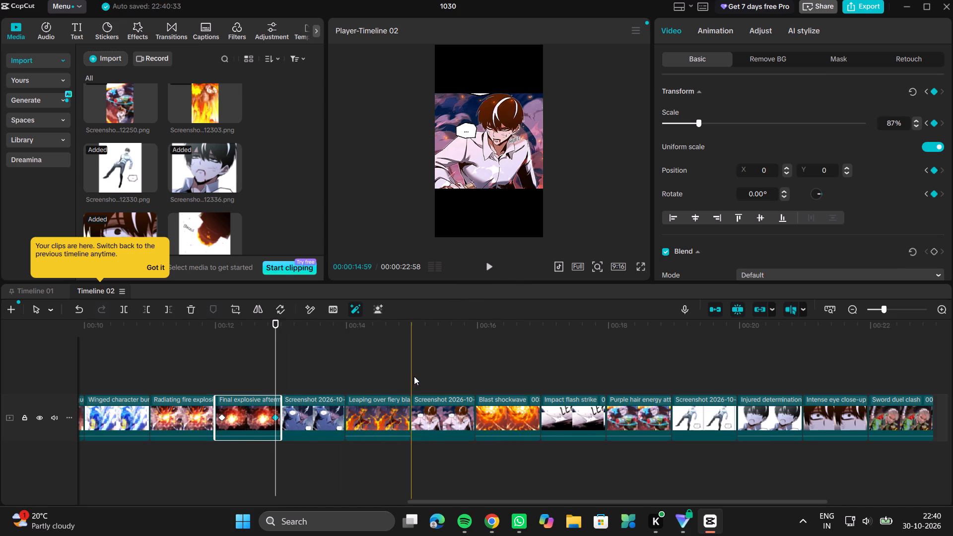
click(413, 321)
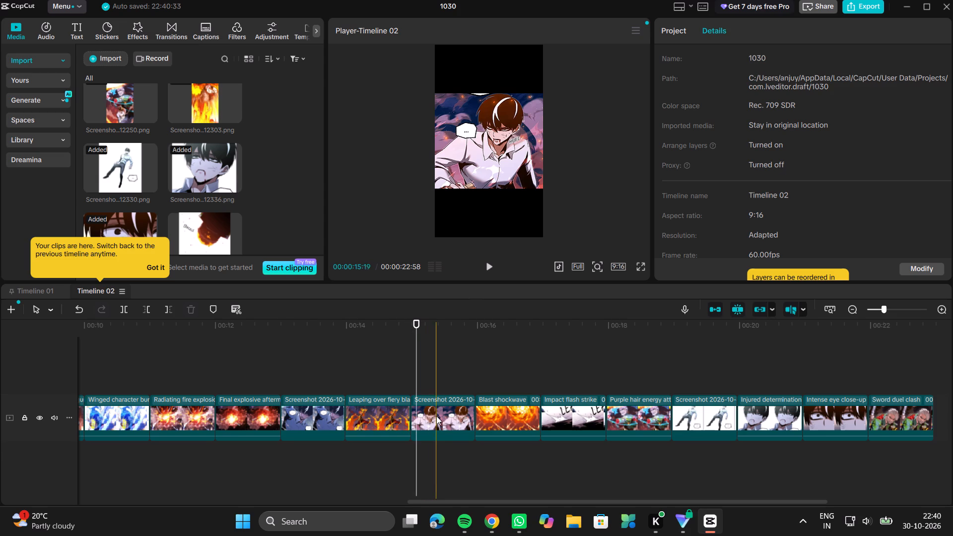
click(437, 416)
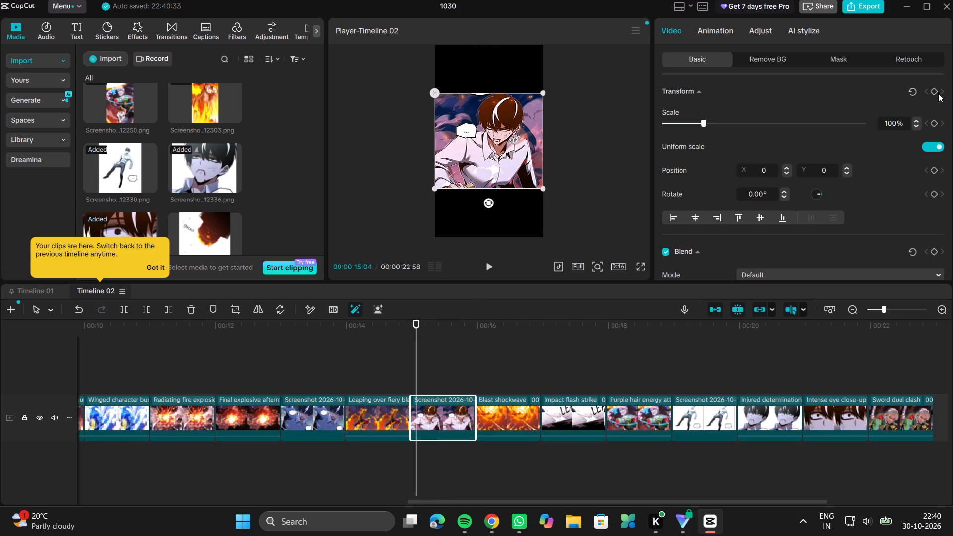
click(938, 93)
click(938, 92)
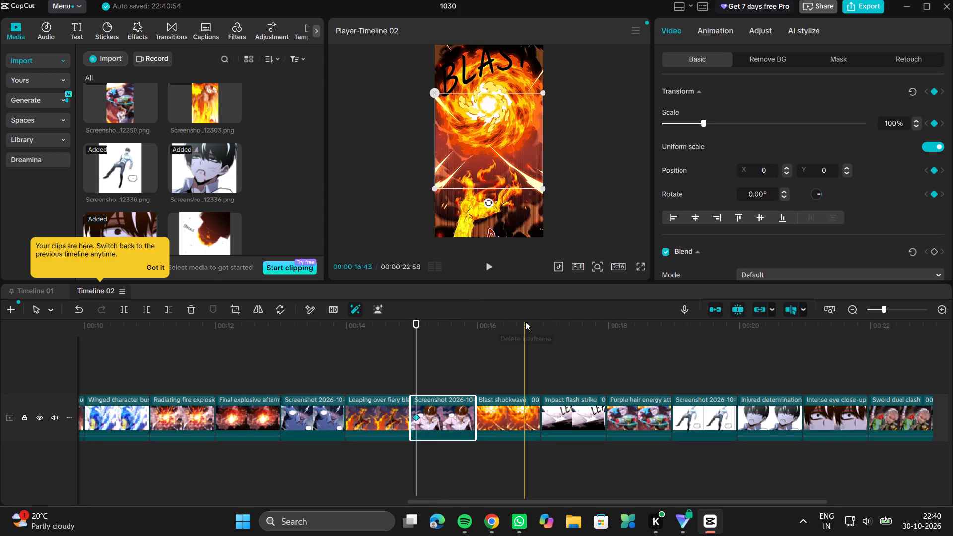
Add an ending transform keyframe to the white-shirt character clip at 00:00:15:54, with the scale at about 120% and the image shifted slightly down.
click(472, 355)
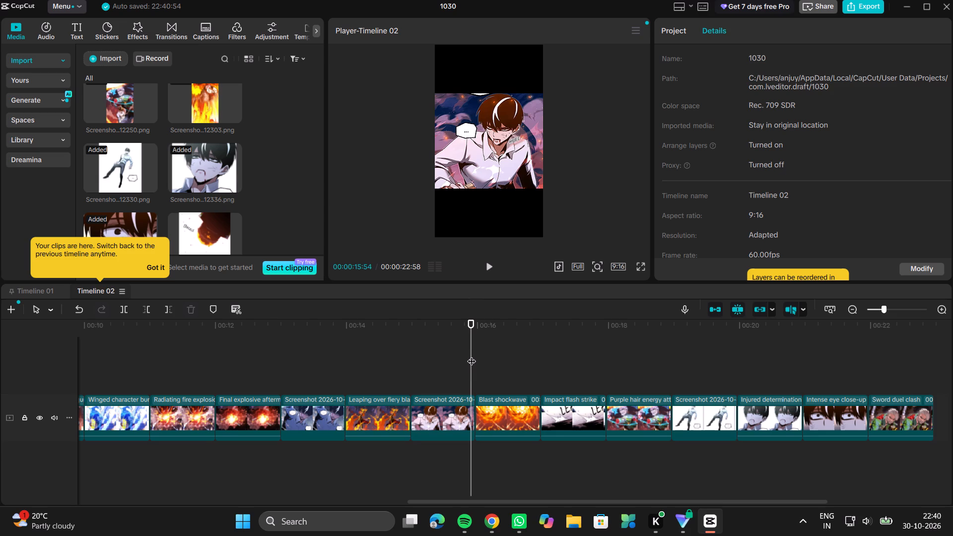
click(465, 398)
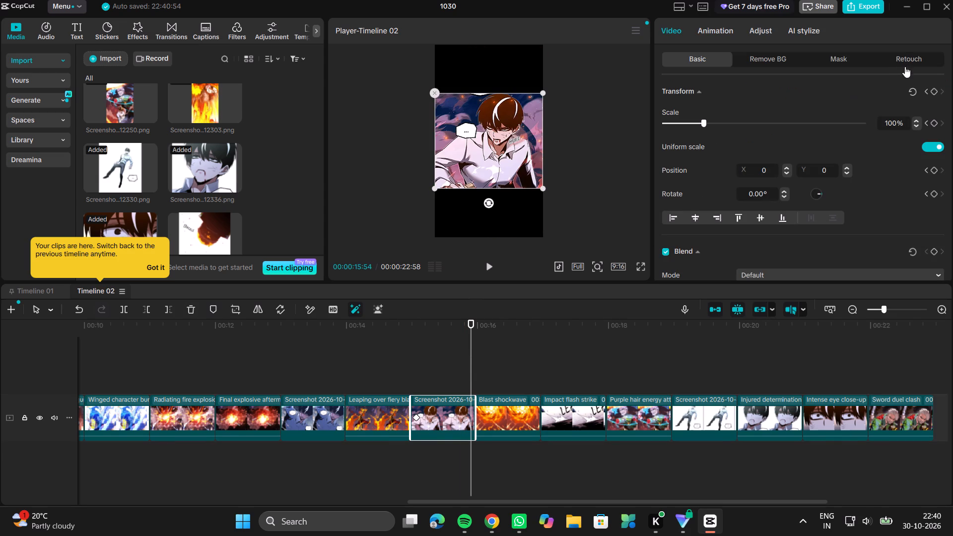
click(930, 90)
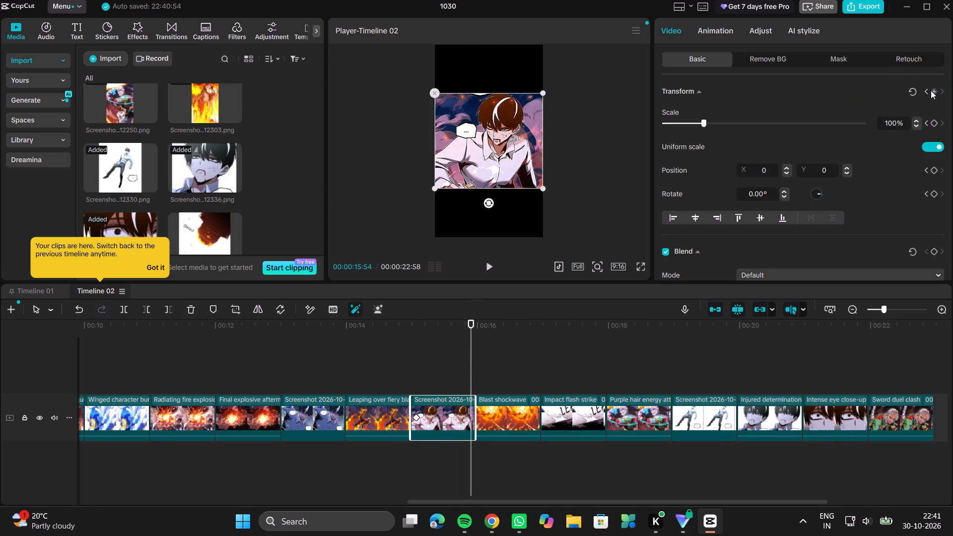
click(931, 90)
click(510, 140)
drag(702, 121, 725, 119)
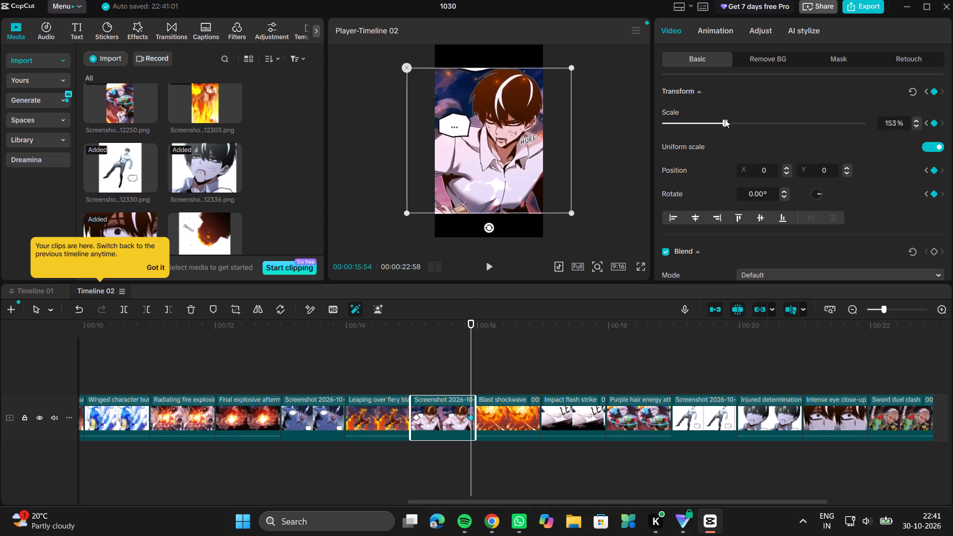
drag(725, 119, 725, 119)
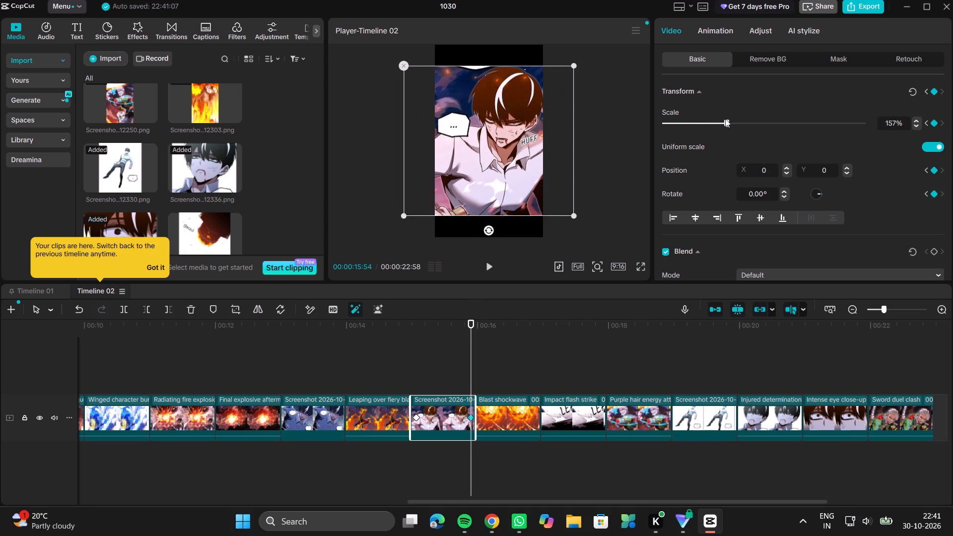
drag(725, 119, 712, 122)
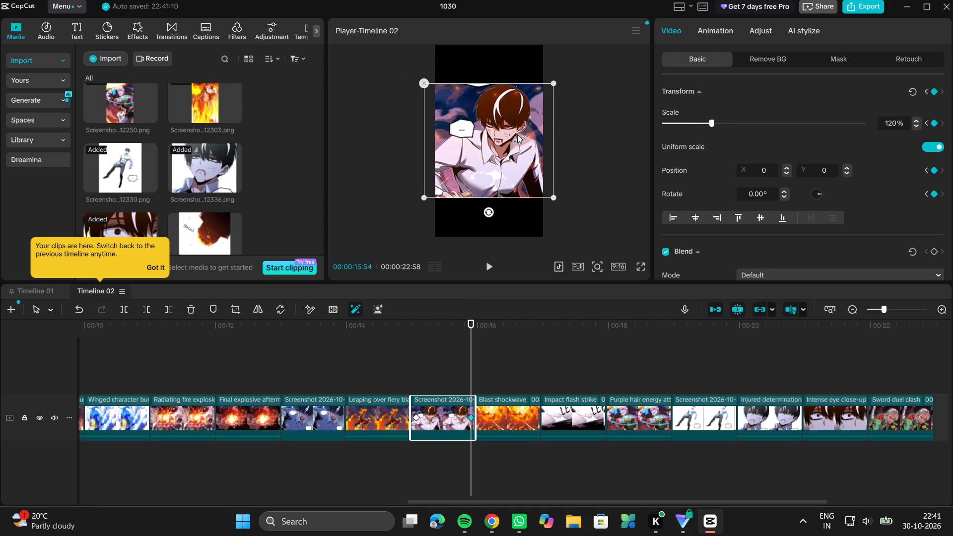
drag(517, 134, 515, 143)
click(597, 175)
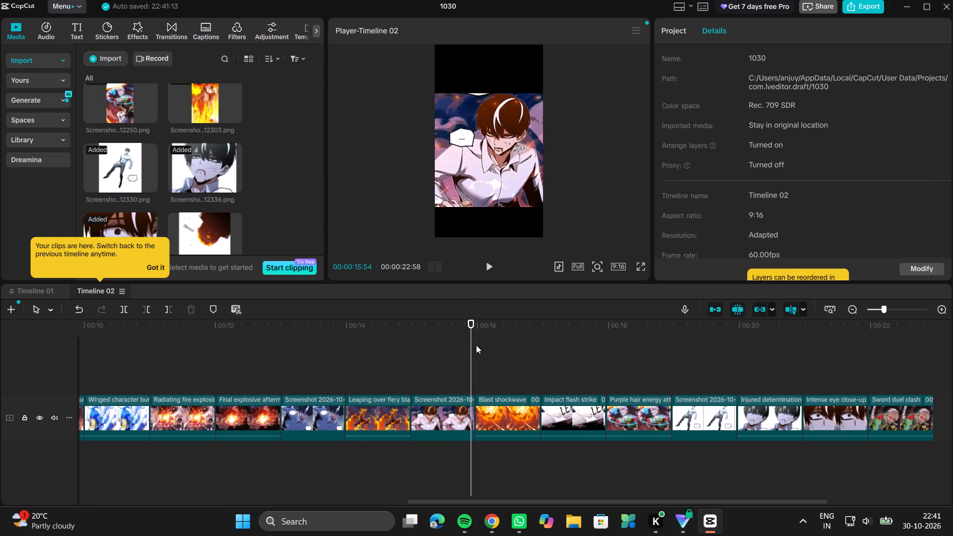
Add a starting transform keyframe to the Blast shockwave clip at 00:00:16:03.
click(507, 414)
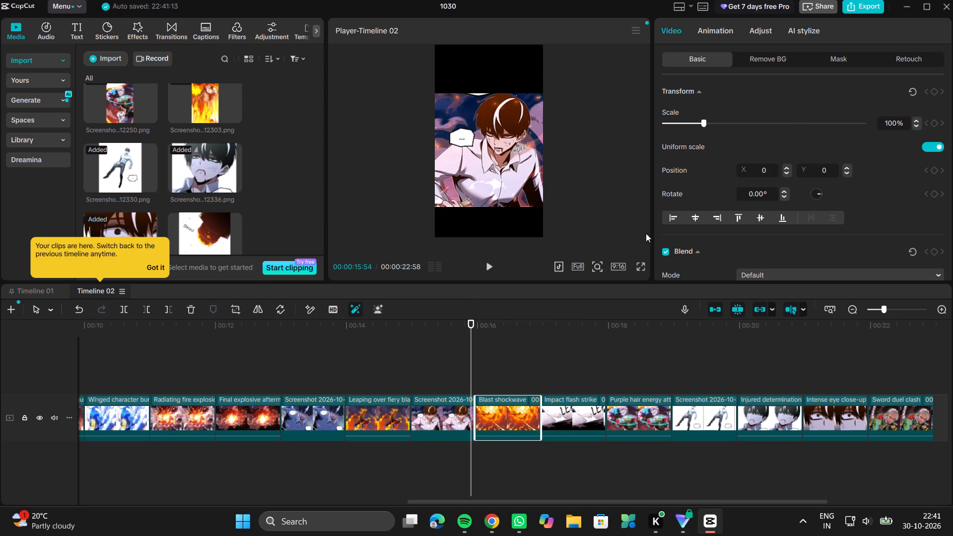
drag(473, 322, 476, 324)
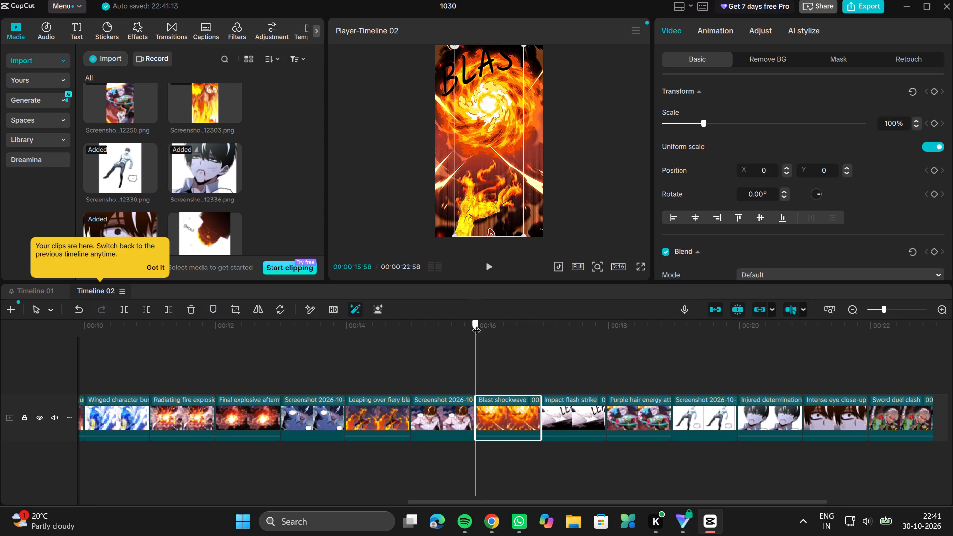
drag(476, 324, 481, 326)
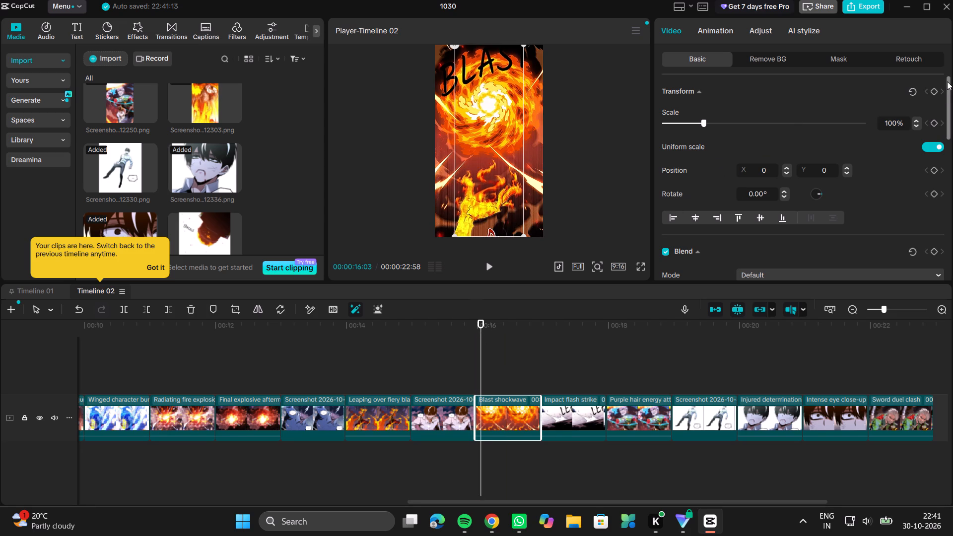
click(935, 91)
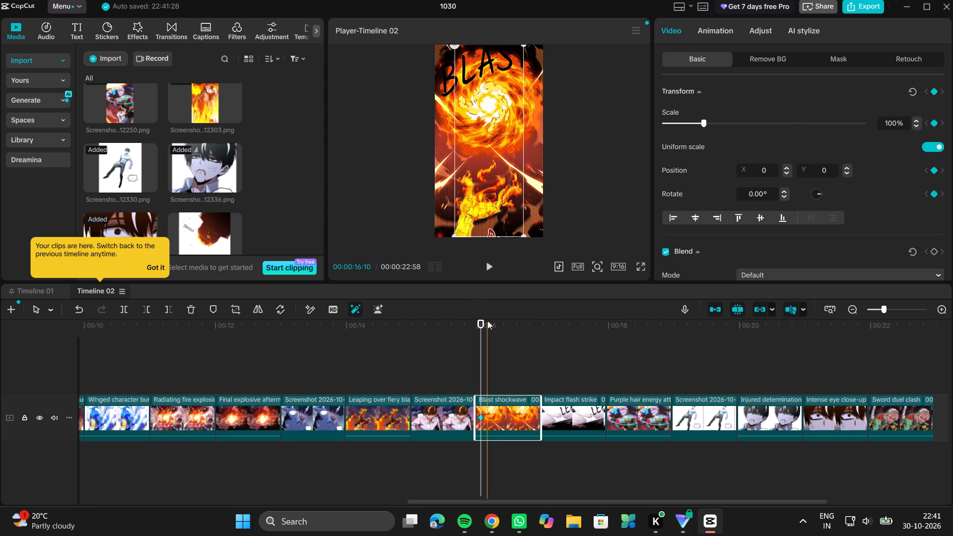
Add an ending transform keyframe to the Blast shockwave clip at 00:00:16:54, with the scale at about 120% and the image shifted slightly down.
drag(480, 324, 533, 334)
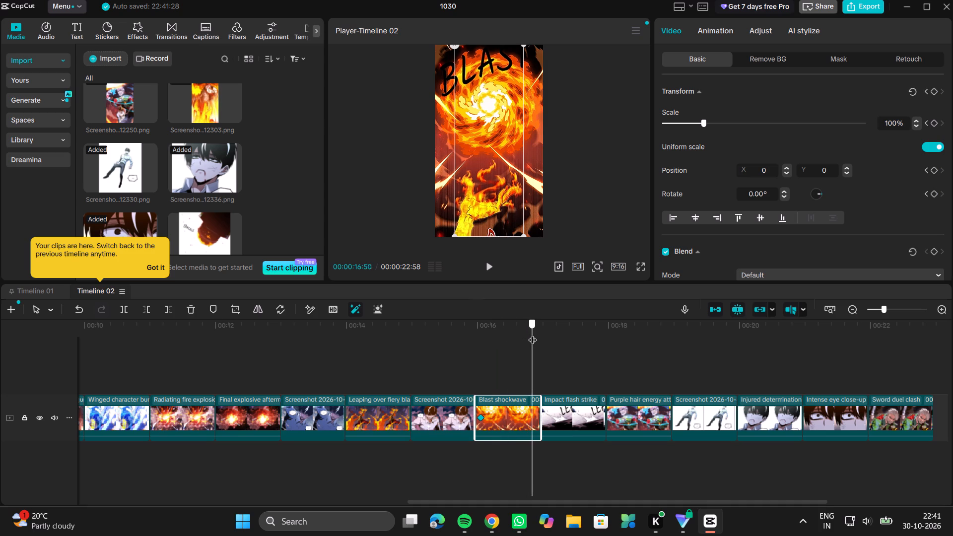
drag(533, 334, 538, 334)
drag(540, 318, 537, 323)
click(537, 323)
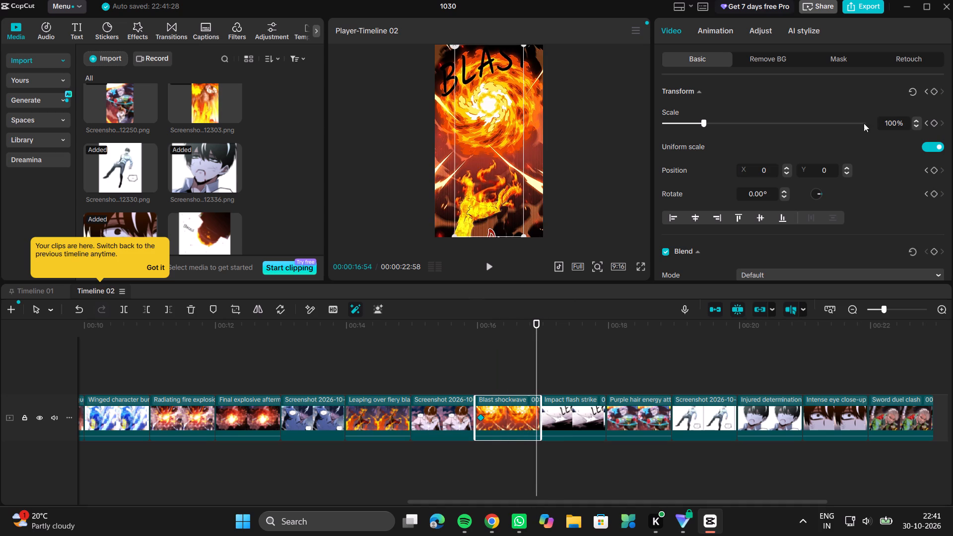
click(932, 86)
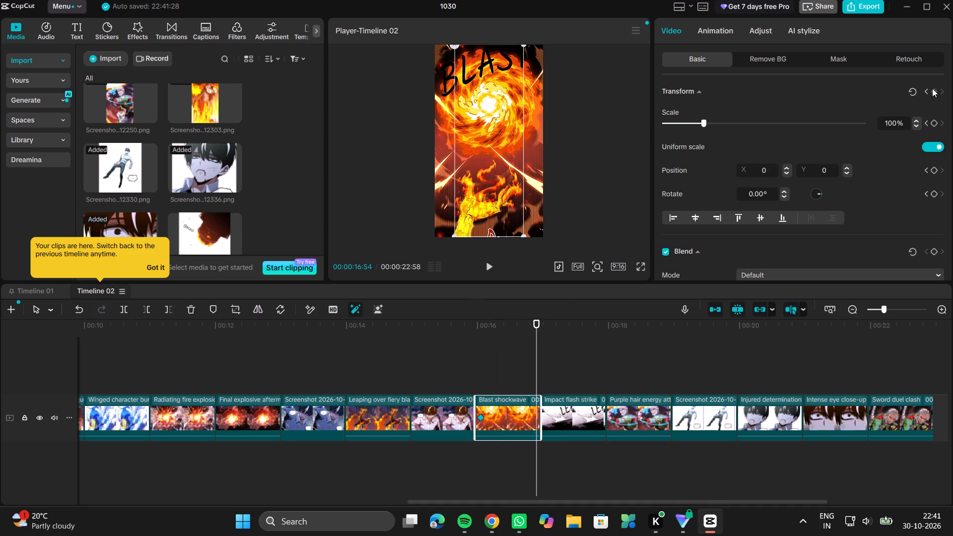
click(932, 88)
click(490, 123)
click(500, 401)
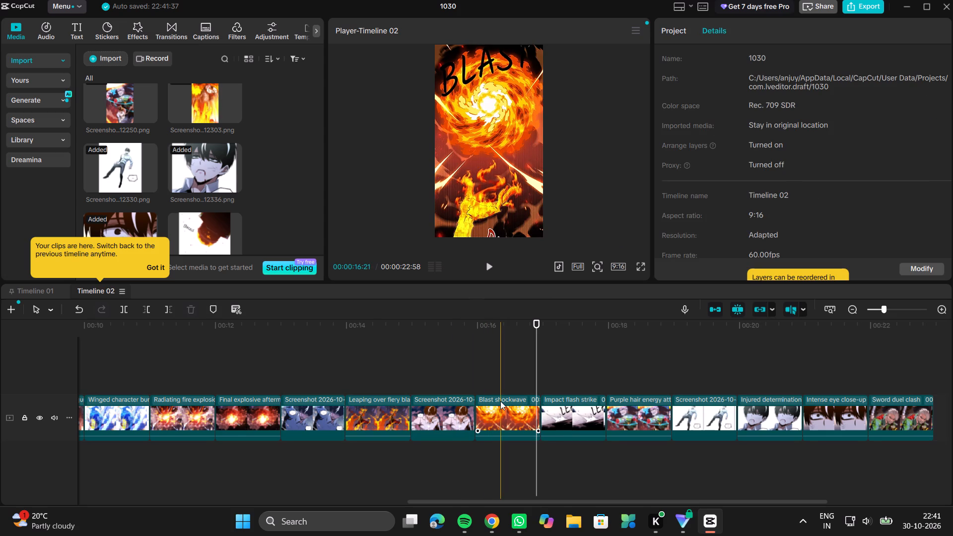
drag(704, 123, 720, 126)
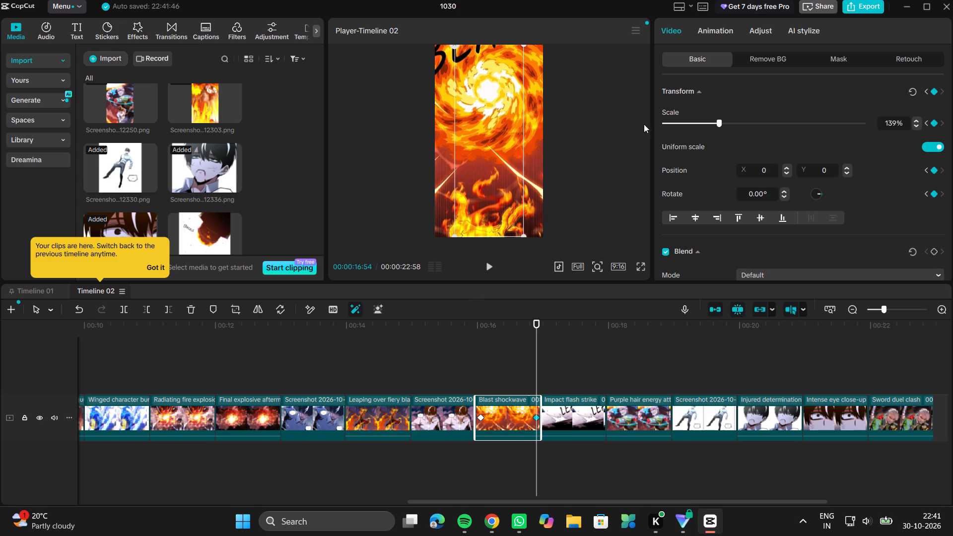
drag(716, 128, 712, 128)
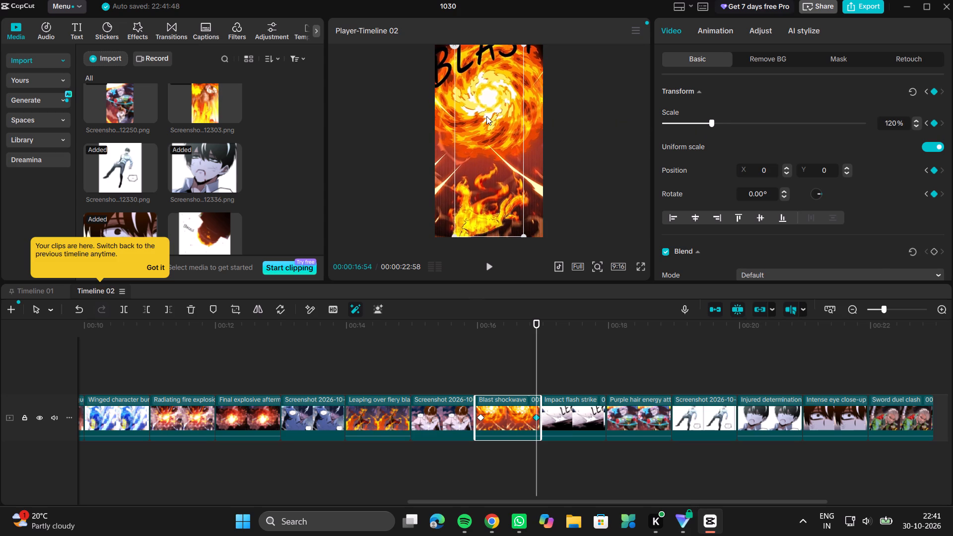
drag(486, 116, 488, 130)
click(575, 148)
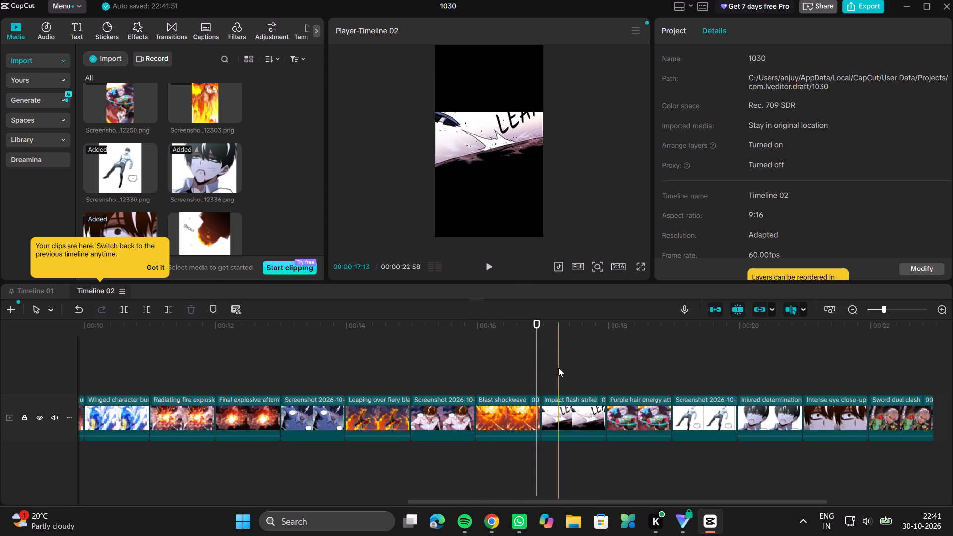
Add a starting transform keyframe to the Impact flash strike clip at 00:00:16:58.
drag(535, 329, 541, 333)
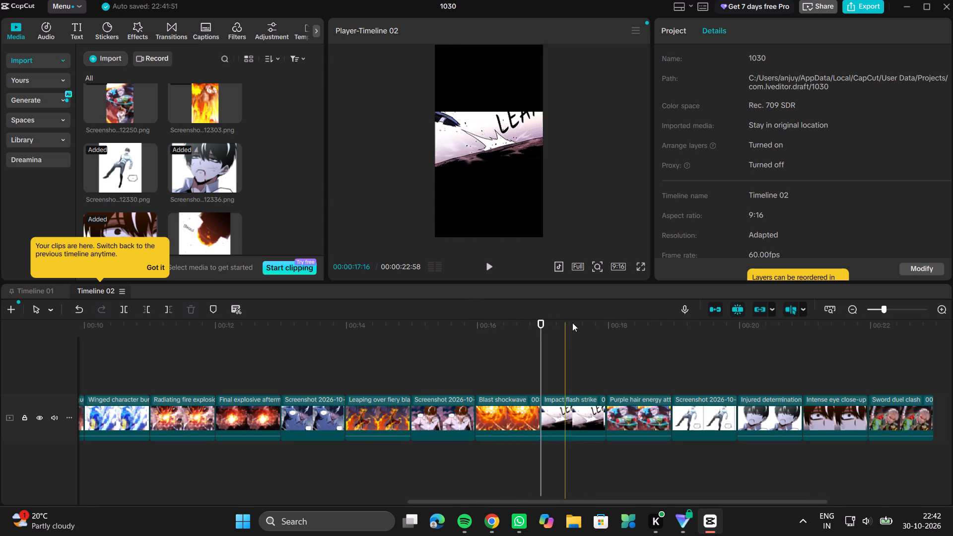
click(550, 428)
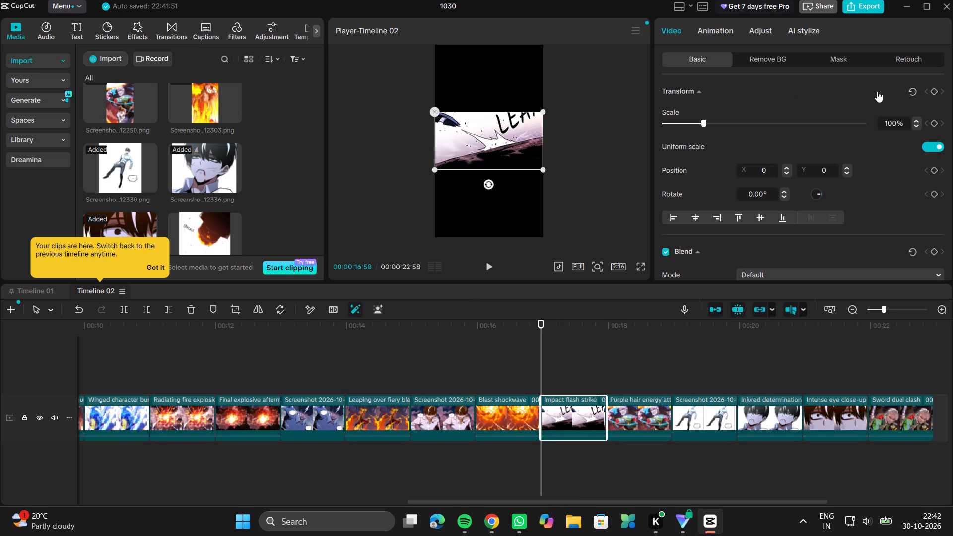
click(936, 90)
Add an ending transform keyframe to the Impact flash strike clip at 00:00:17:54, with the scale a little above 140%.
drag(541, 323, 602, 336)
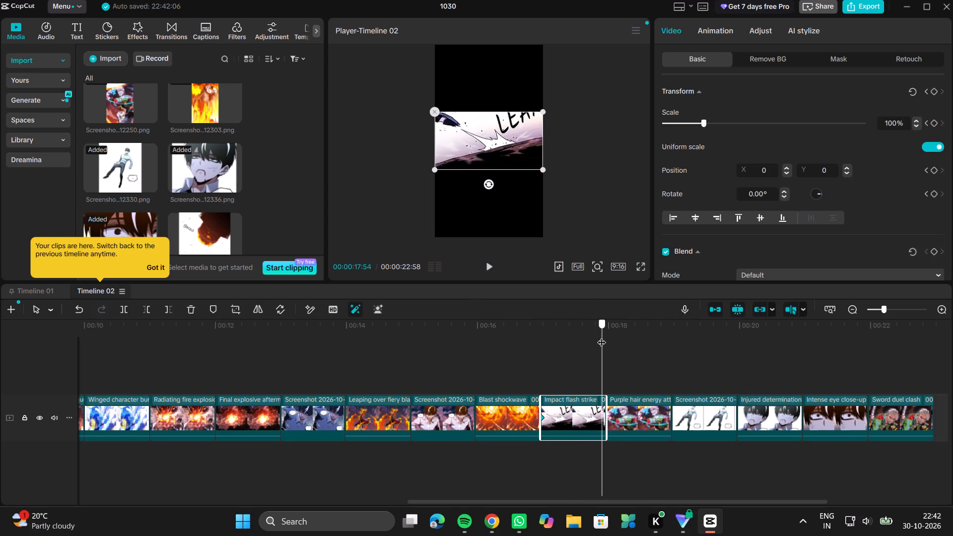
drag(602, 336, 602, 336)
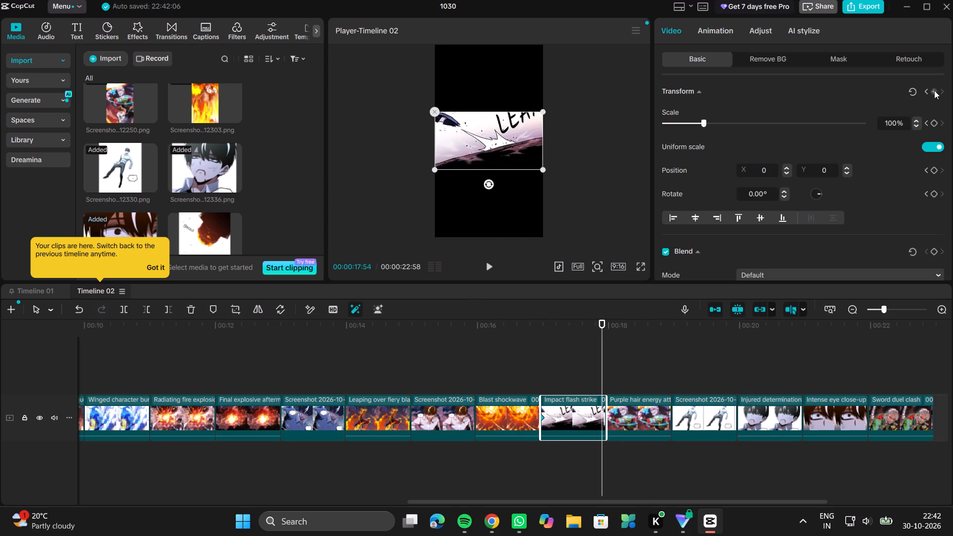
click(934, 90)
click(498, 138)
drag(700, 122, 721, 125)
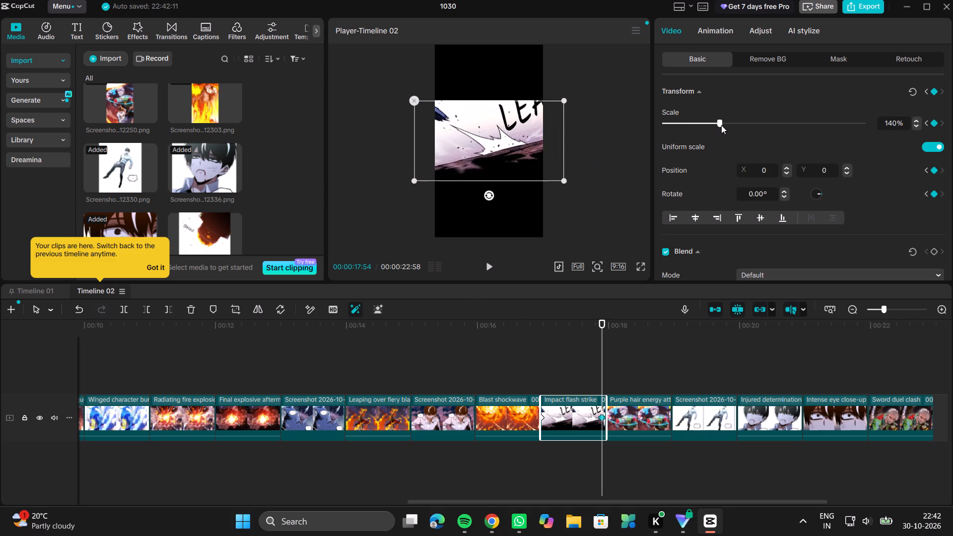
drag(721, 125, 723, 125)
click(562, 204)
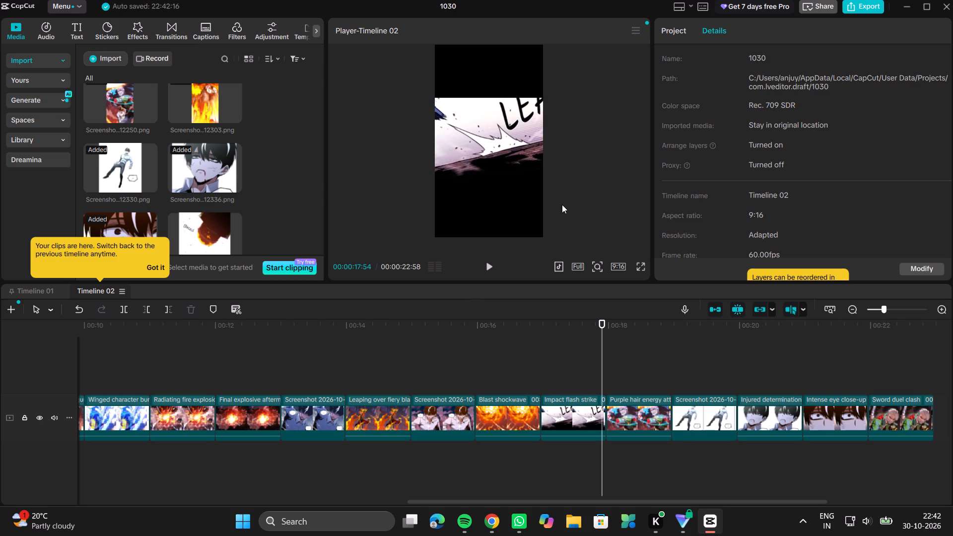
Add a starting transform keyframe to the Purple hair energy clip at 00:00:18:03.
drag(599, 319, 605, 320)
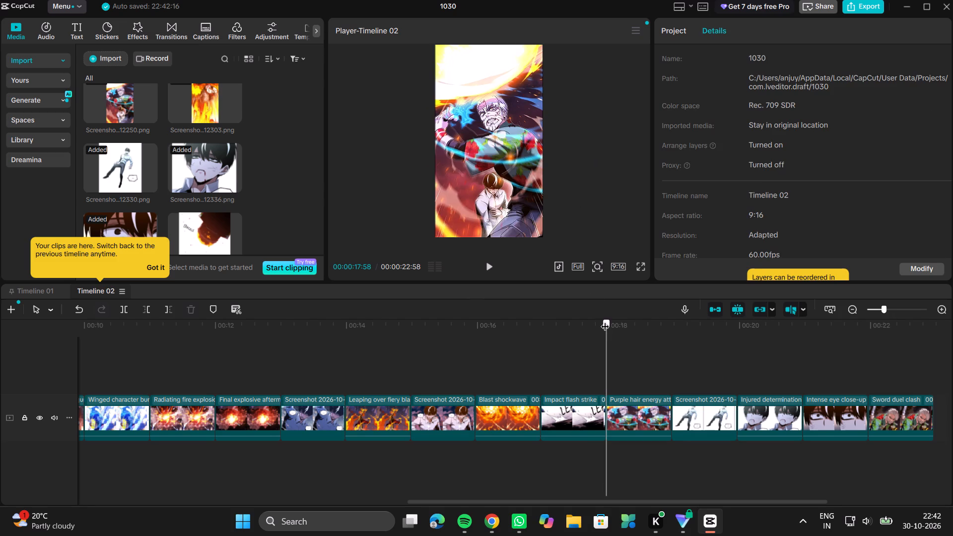
drag(605, 320, 611, 322)
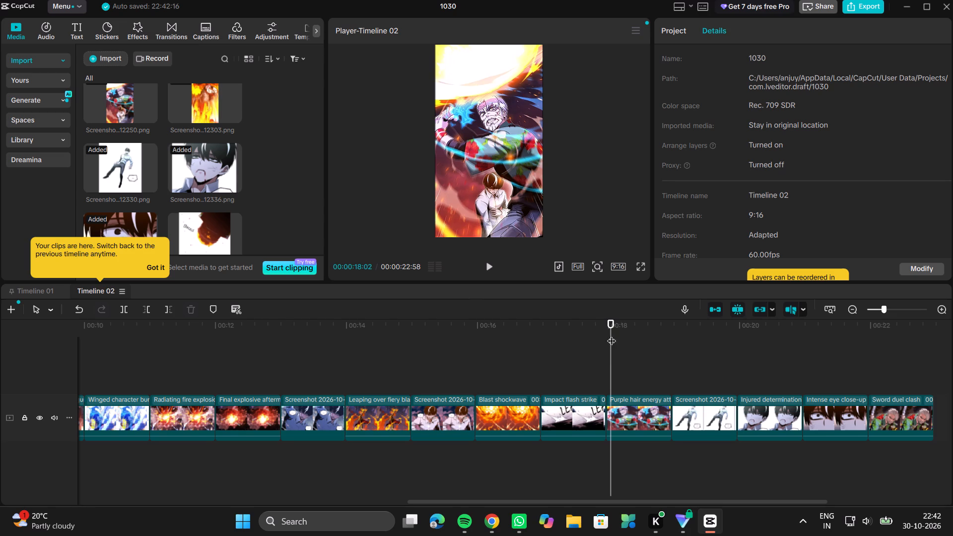
click(615, 347)
click(612, 339)
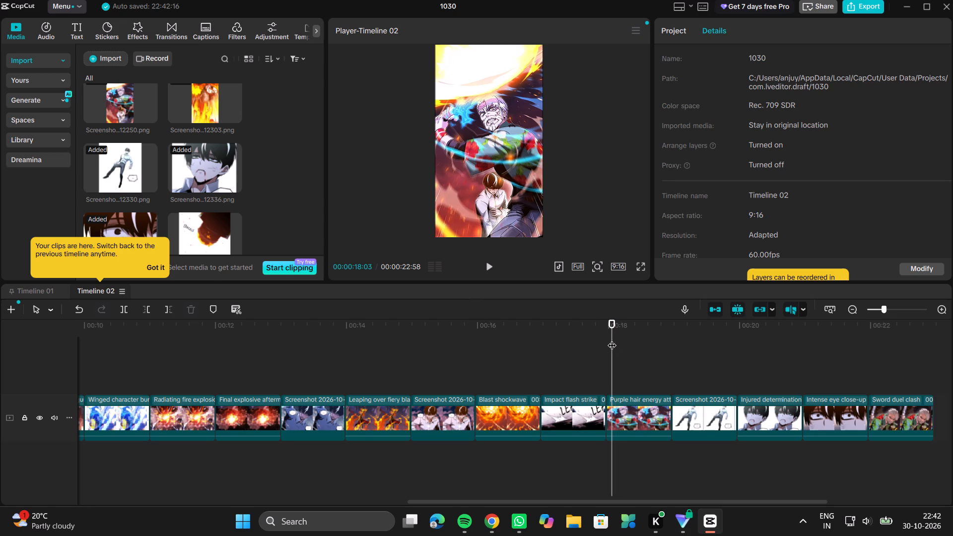
click(620, 417)
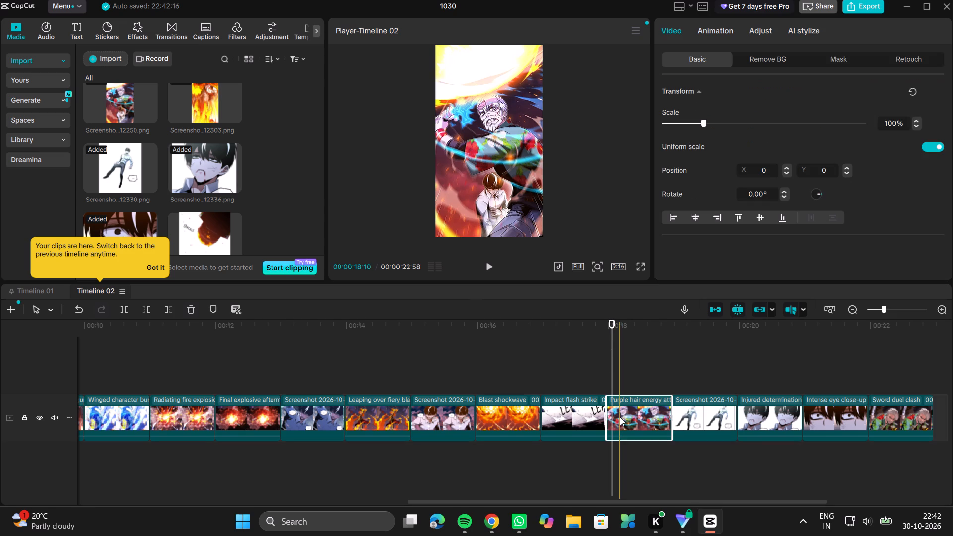
click(931, 91)
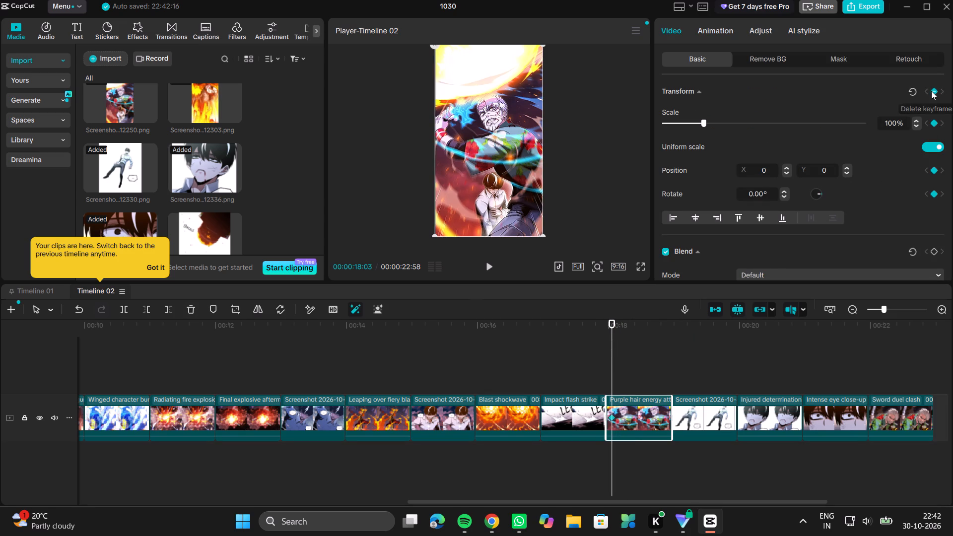
Add an ending transform keyframe to the Purple hair energy clip at 00:00:18:53, with the scale at 133%.
click(667, 367)
click(644, 427)
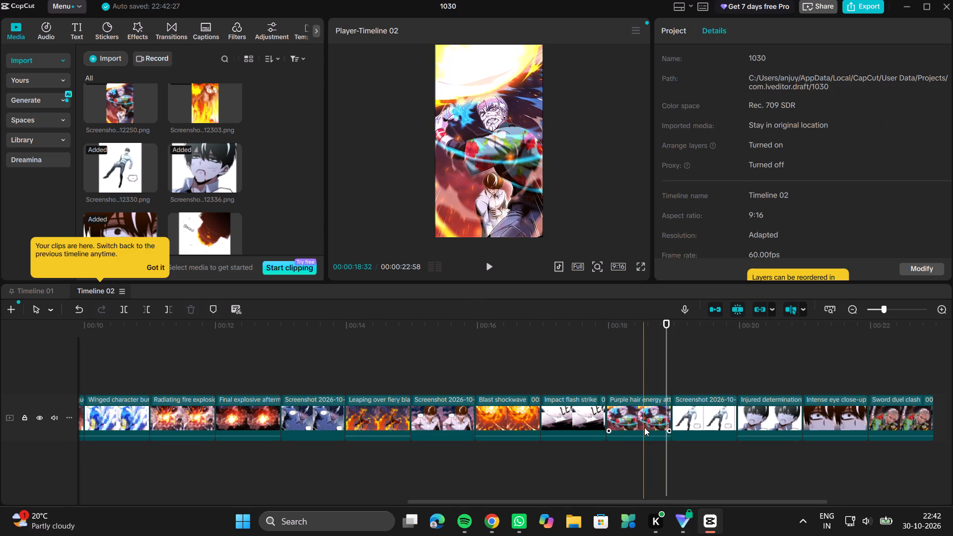
click(931, 91)
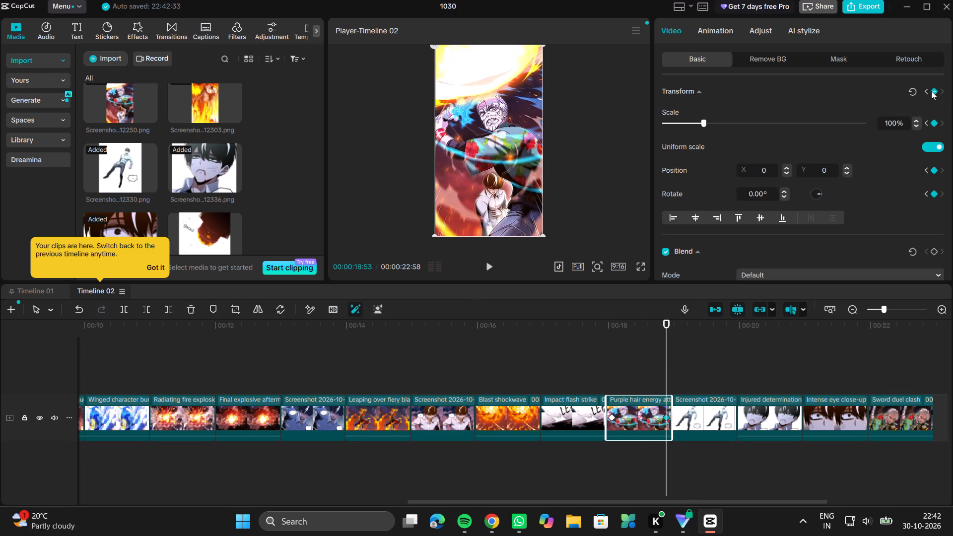
click(494, 151)
drag(707, 122, 721, 123)
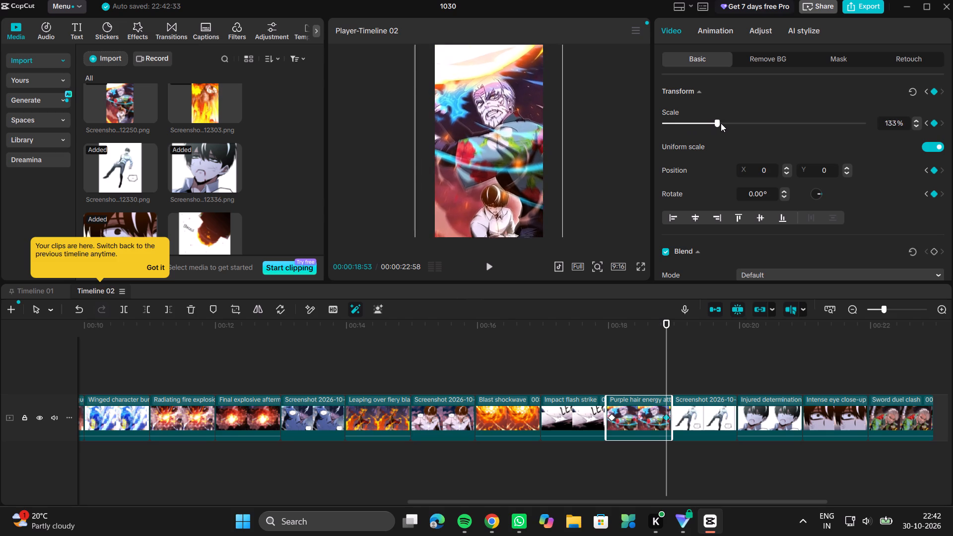
drag(721, 123, 708, 126)
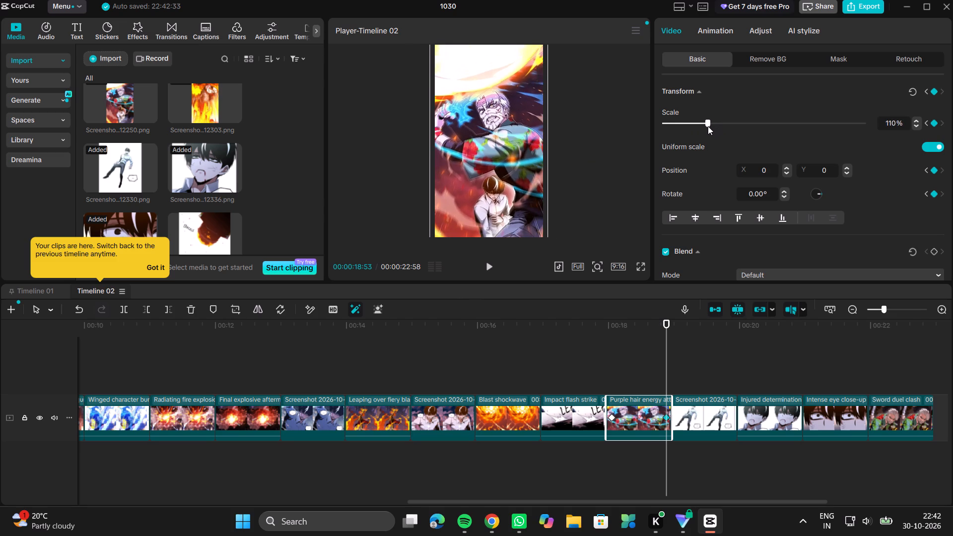
drag(708, 126, 717, 127)
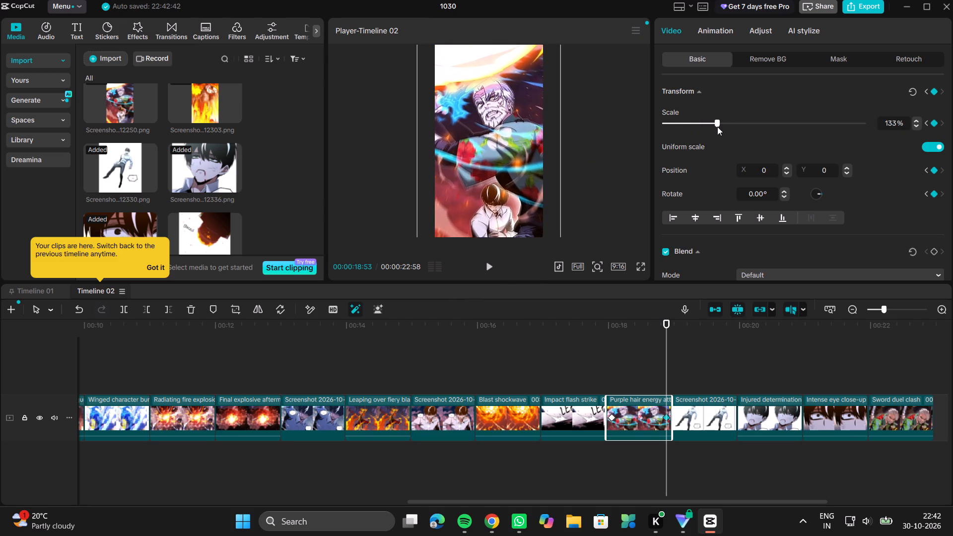
Add a starting transform keyframe to the Screenshot clip of the falling man in a white shirt at about 00:00:19:02.
click(677, 353)
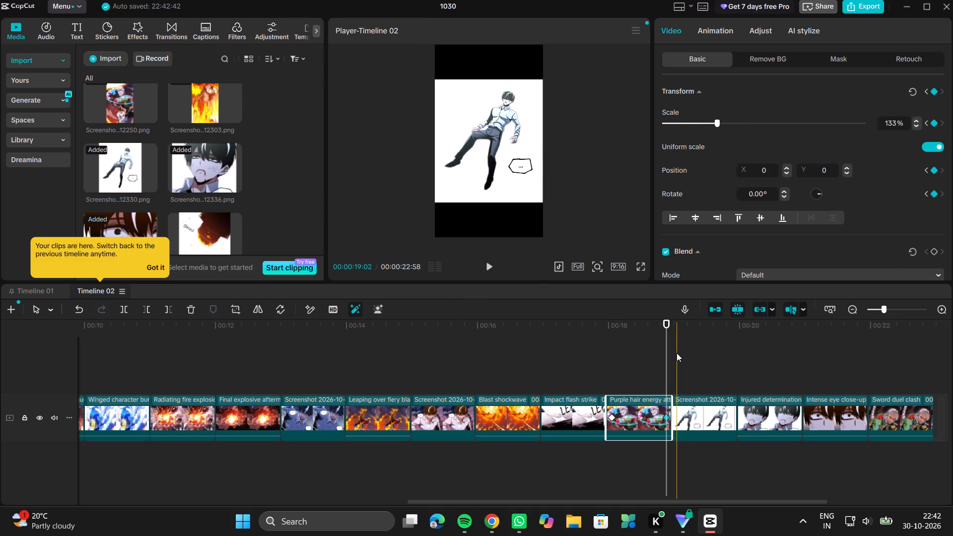
click(682, 411)
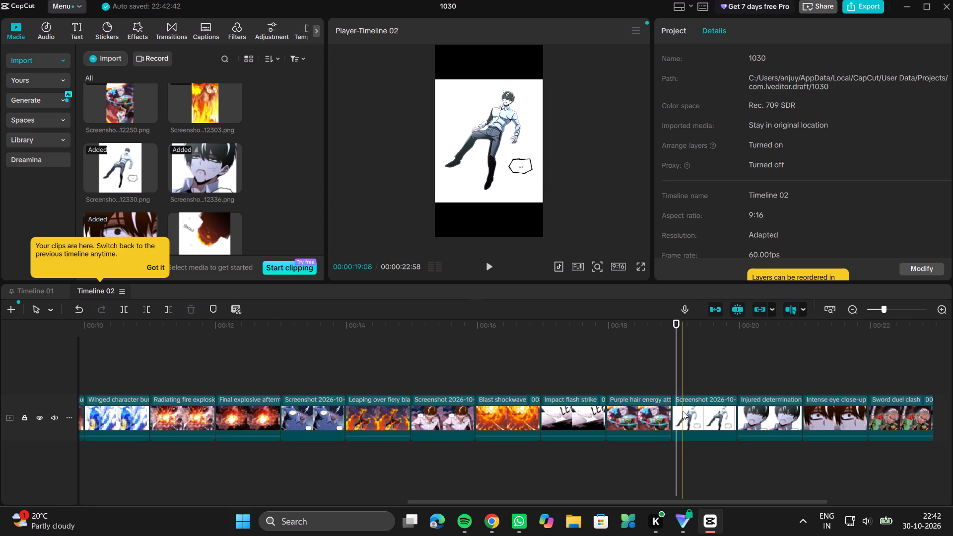
click(935, 87)
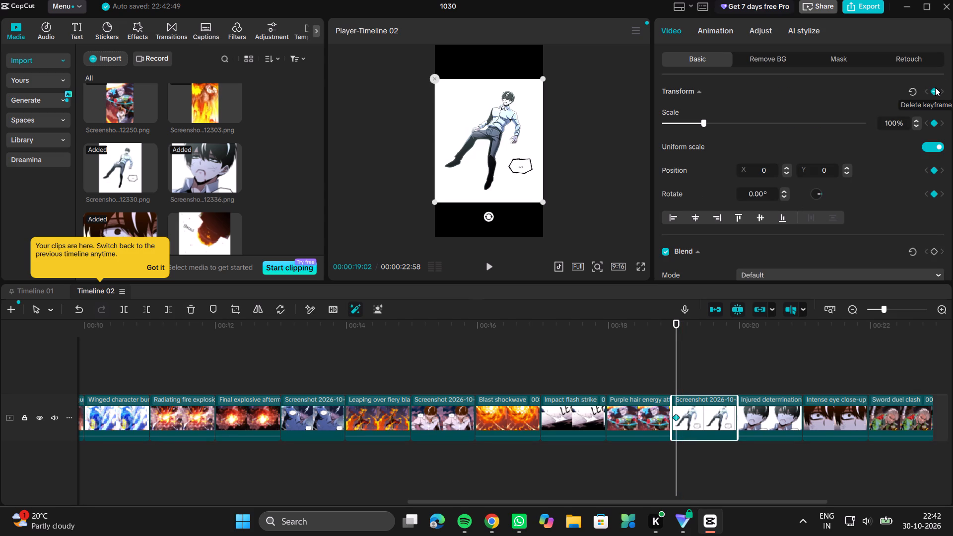
Add an ending transform keyframe to the falling man Screenshot clip at 00:00:19:52, with the scale at 151%.
click(731, 361)
click(726, 423)
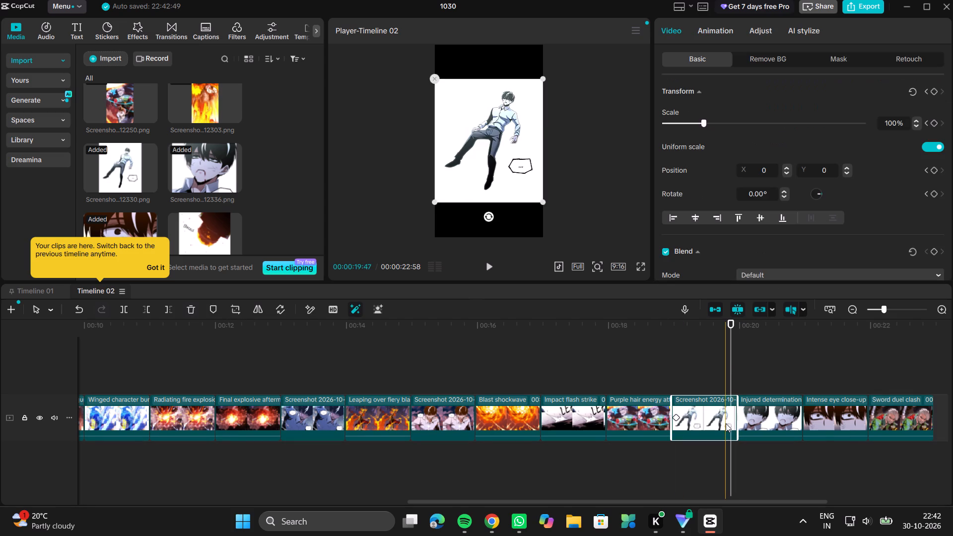
click(934, 95)
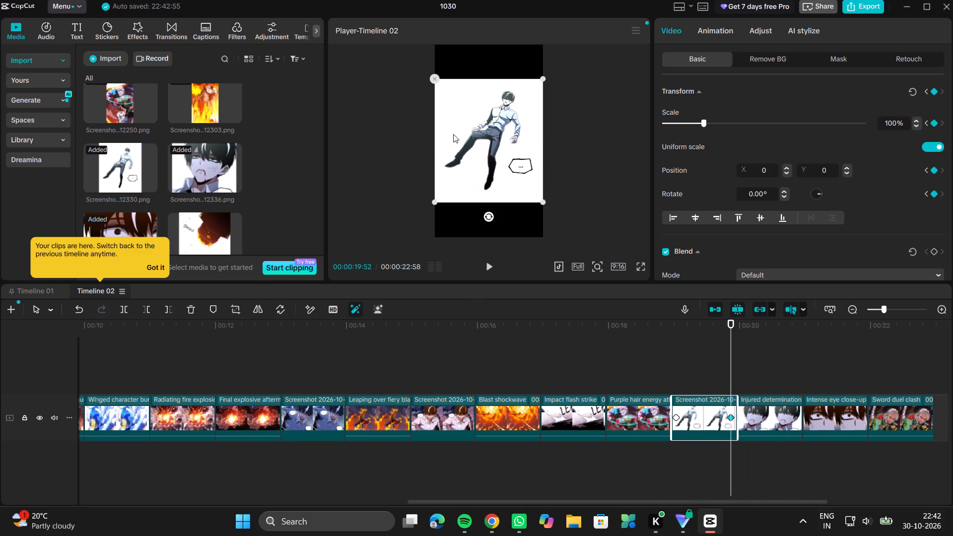
drag(705, 121, 725, 125)
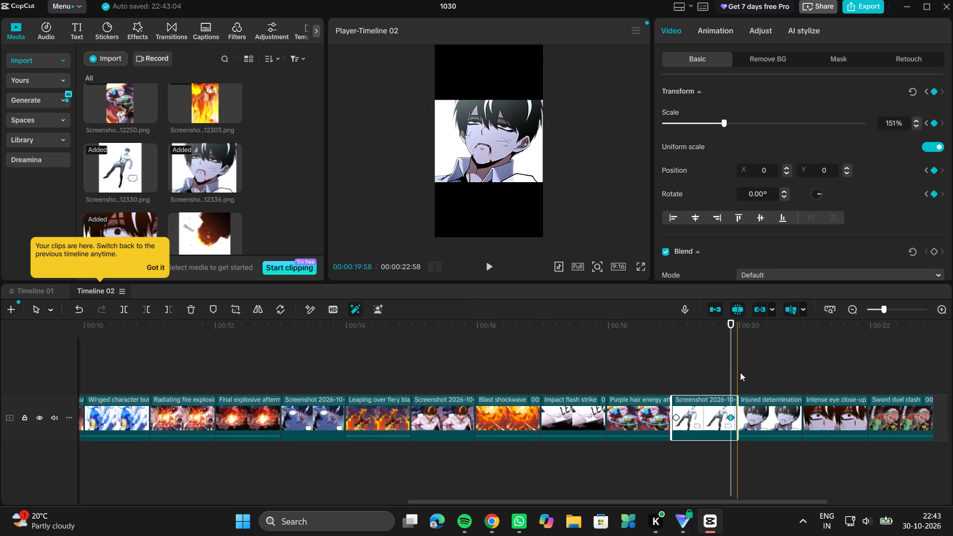
Add a starting transform keyframe to the Injured determination clip at 00:00:20:03.
click(744, 376)
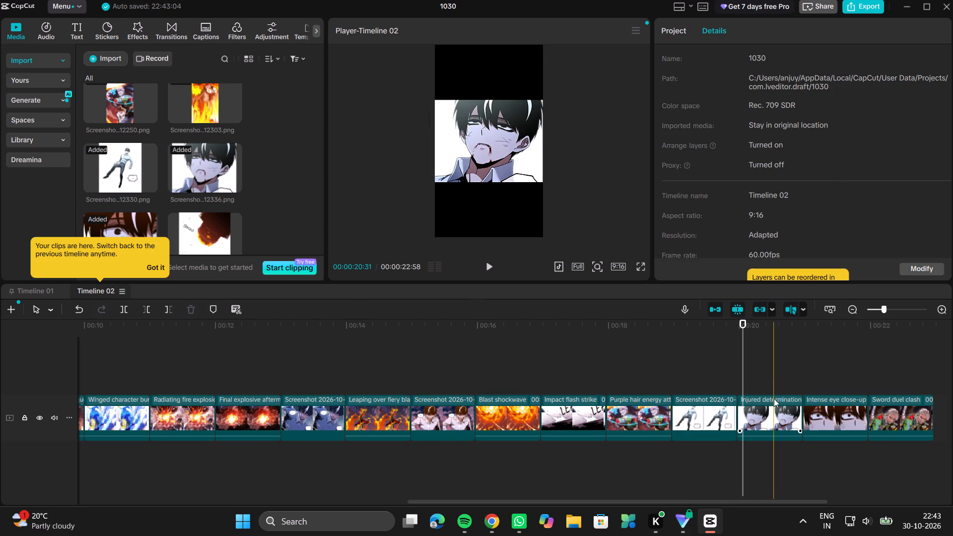
click(767, 414)
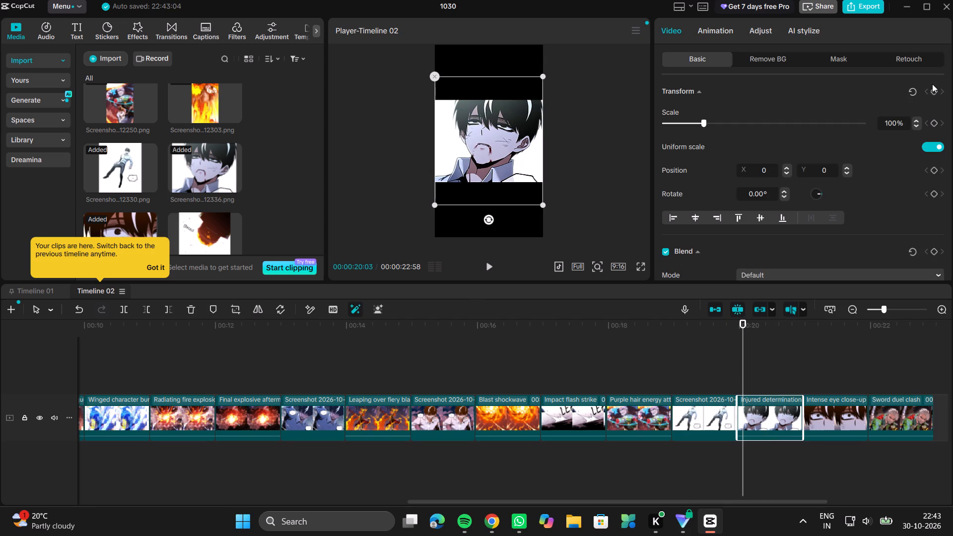
click(931, 90)
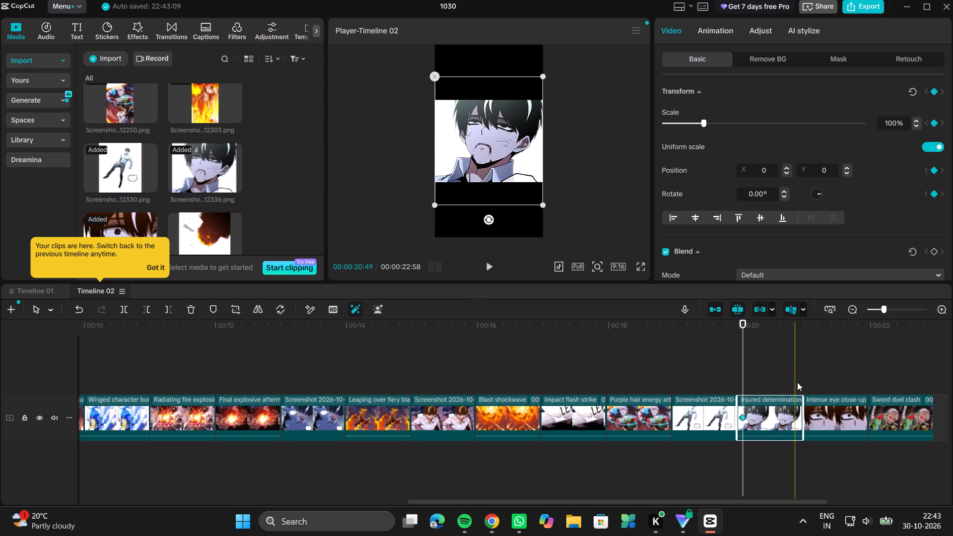
Add an ending transform keyframe to the Injured determination clip at 00:00:20:53, with the scale at 132%.
click(797, 405)
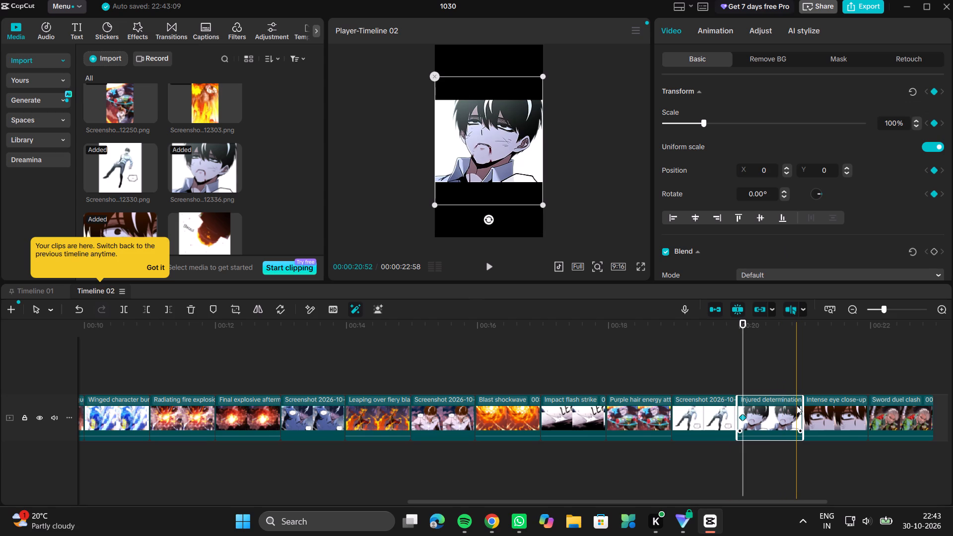
double_click(797, 405)
drag(745, 322, 797, 328)
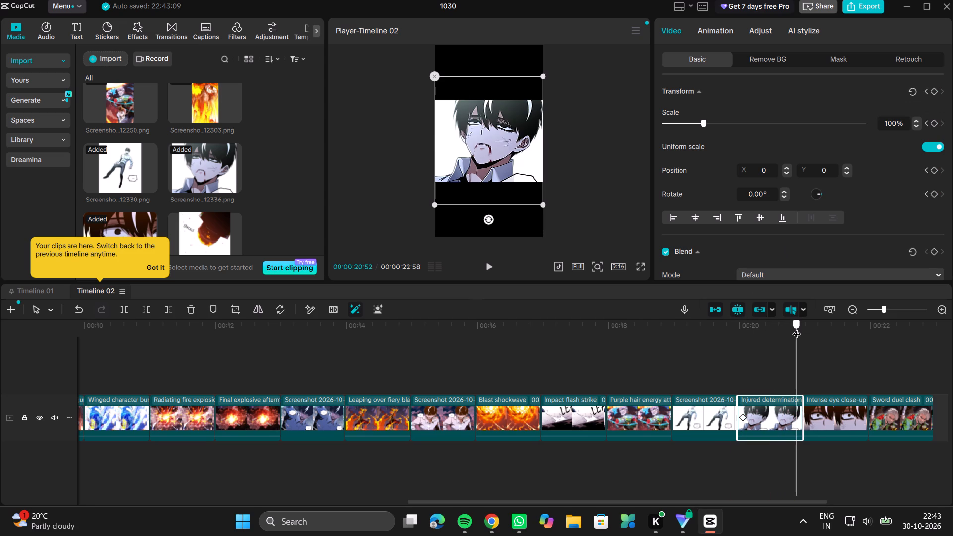
drag(797, 328, 798, 328)
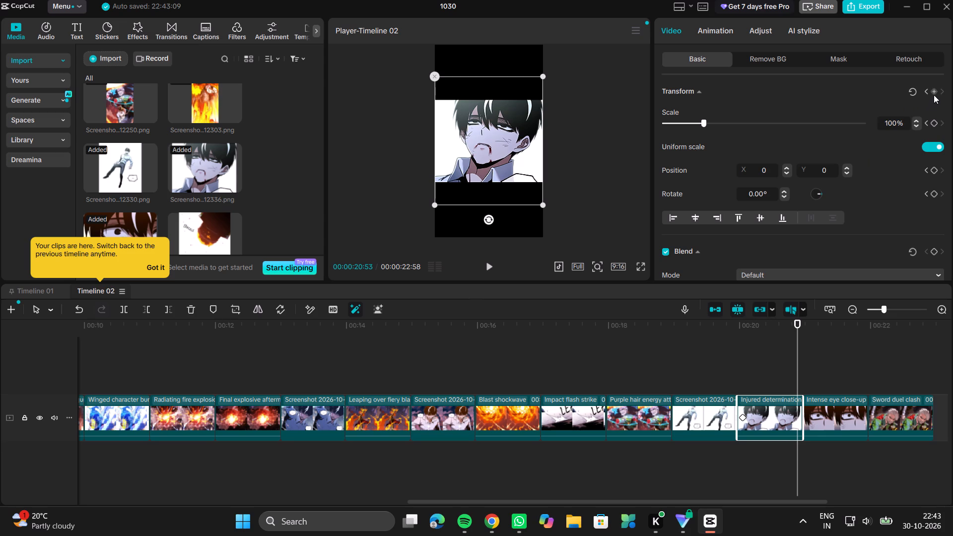
click(934, 93)
drag(700, 118, 709, 120)
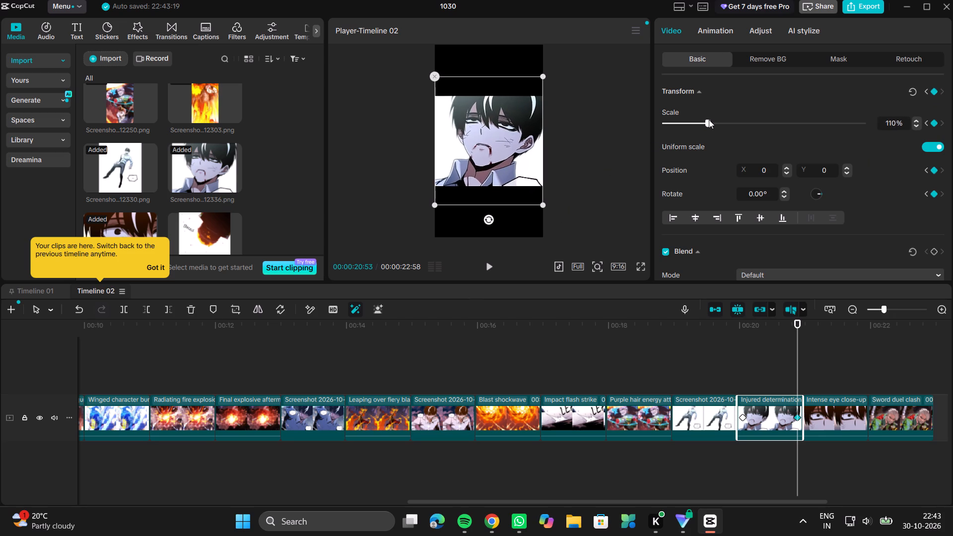
drag(709, 120, 717, 124)
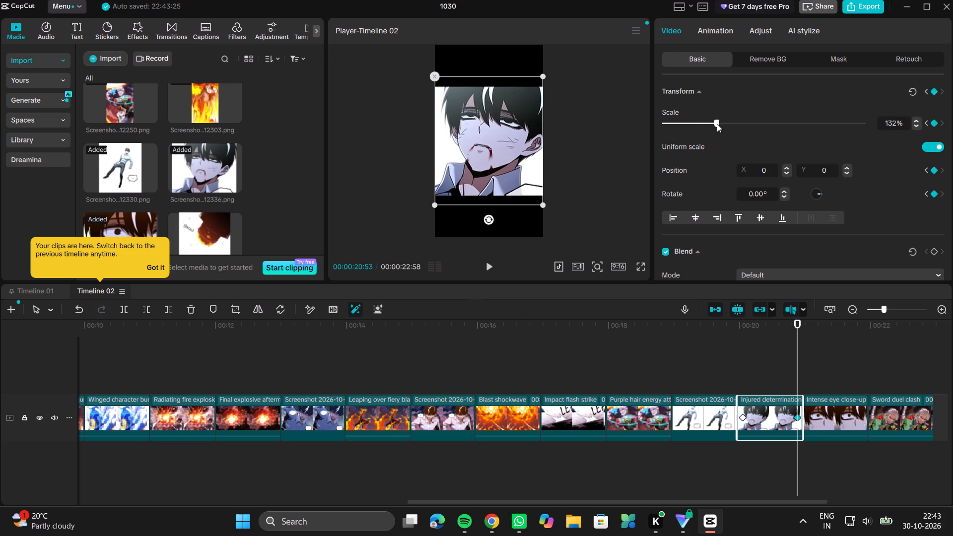
Add a starting transform keyframe to the Intense eye close-up clip at 00:00:21:03.
click(808, 327)
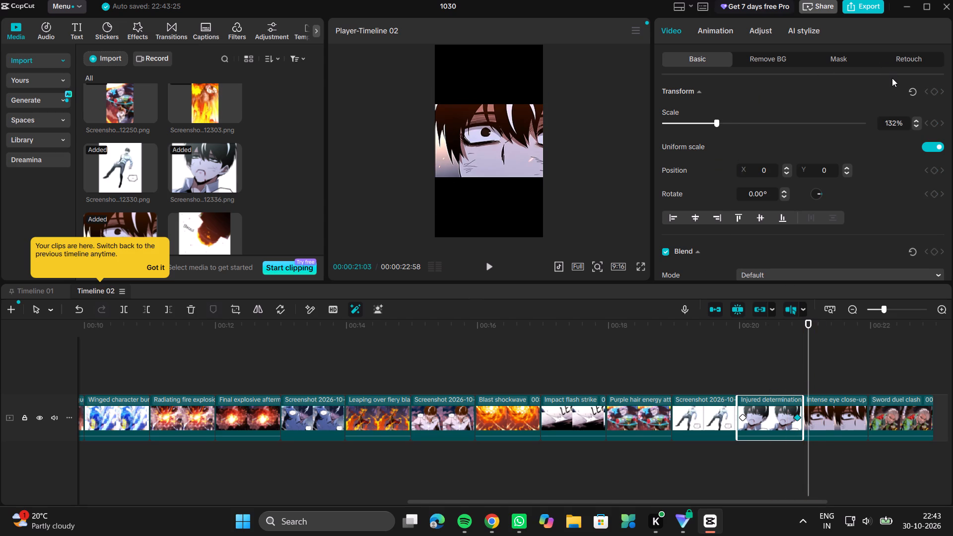
click(854, 422)
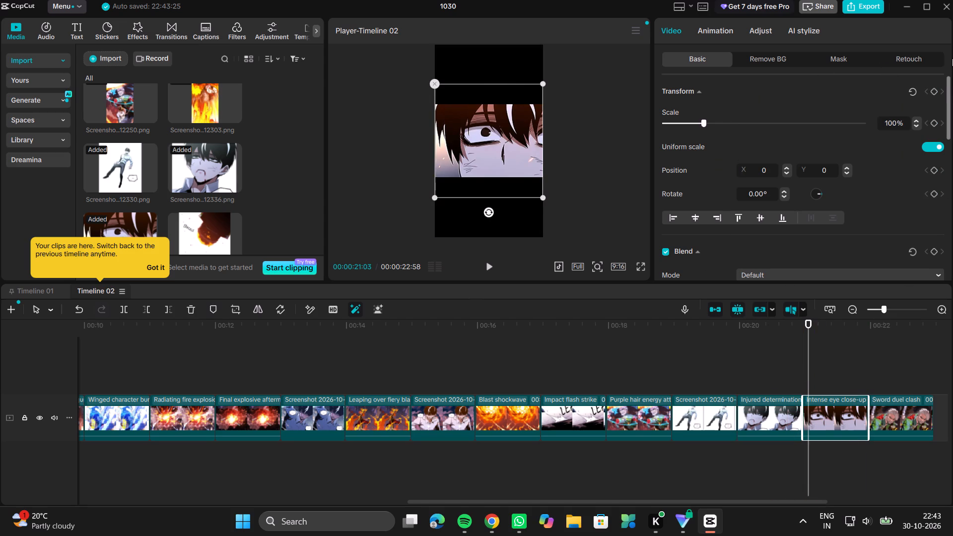
click(932, 89)
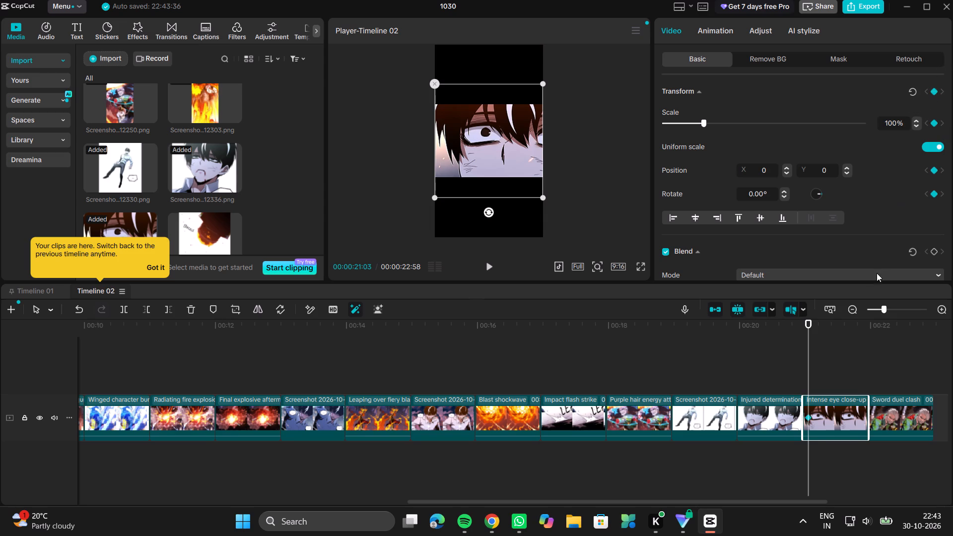
Add an ending transform keyframe to the Intense eye close-up clip at 00:00:21:52.
click(861, 402)
drag(809, 326, 862, 336)
click(932, 95)
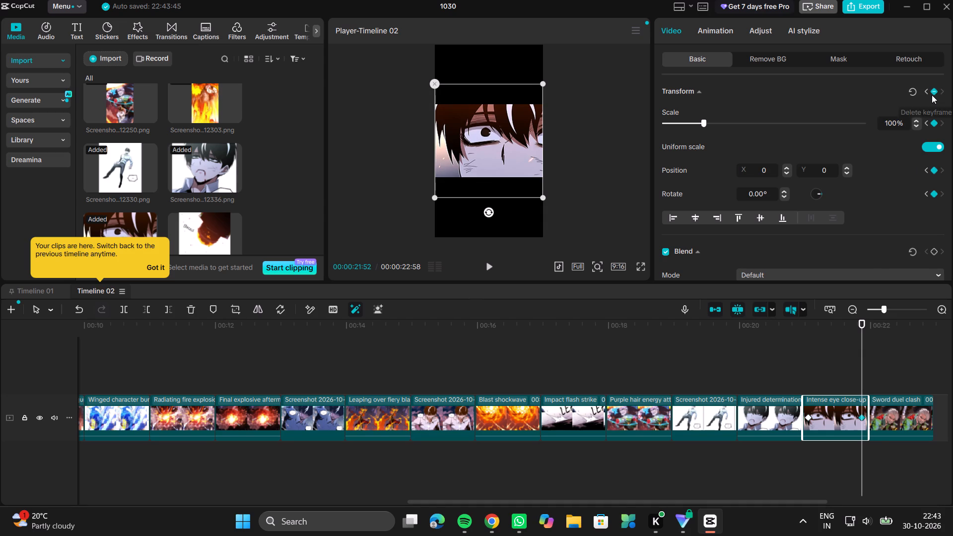
Add a starting transform keyframe to the Sword duel clash clip at 00:00:22:03.
drag(865, 320, 872, 326)
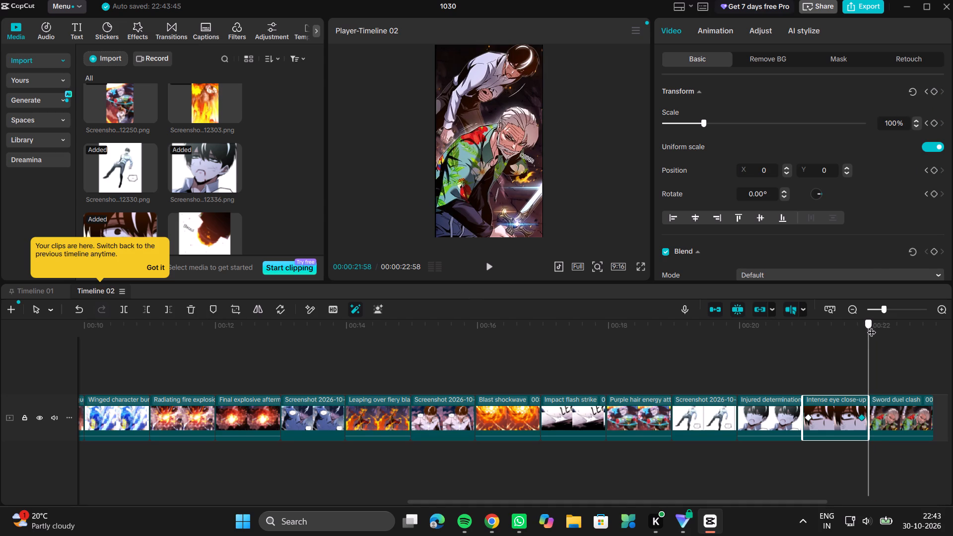
drag(872, 326, 874, 328)
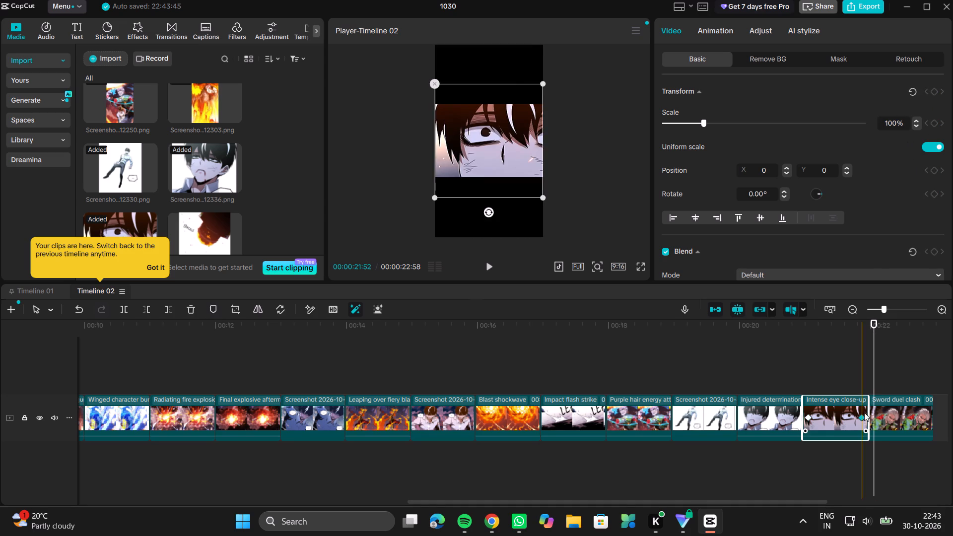
click(887, 420)
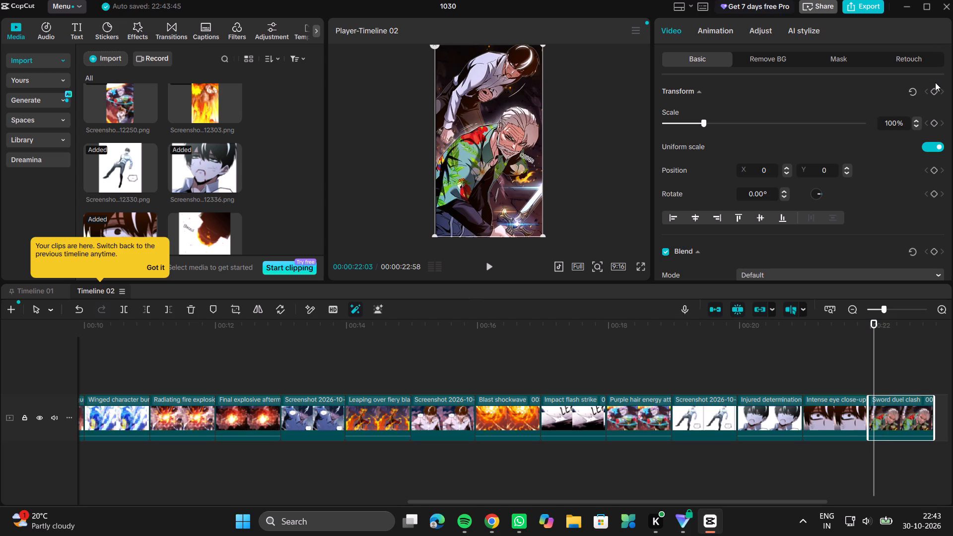
click(934, 86)
click(934, 89)
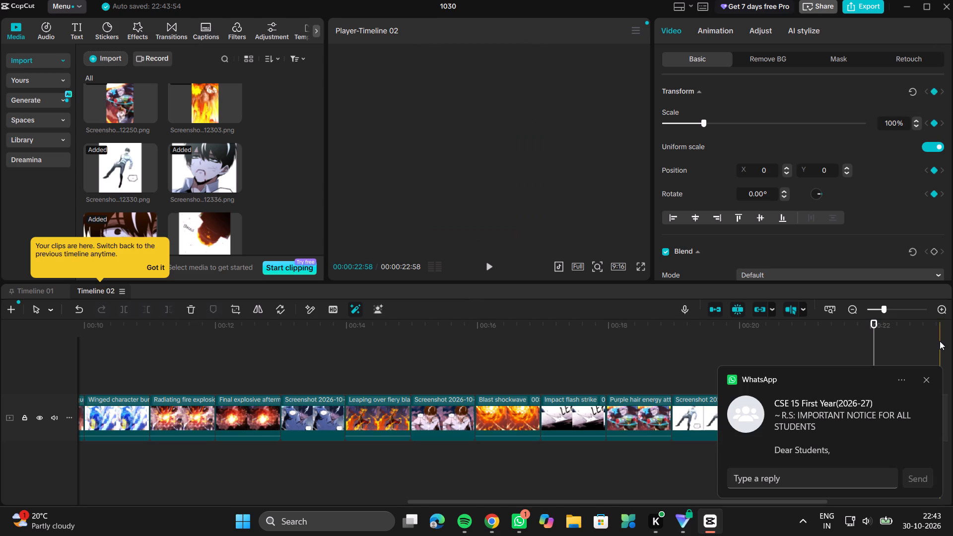
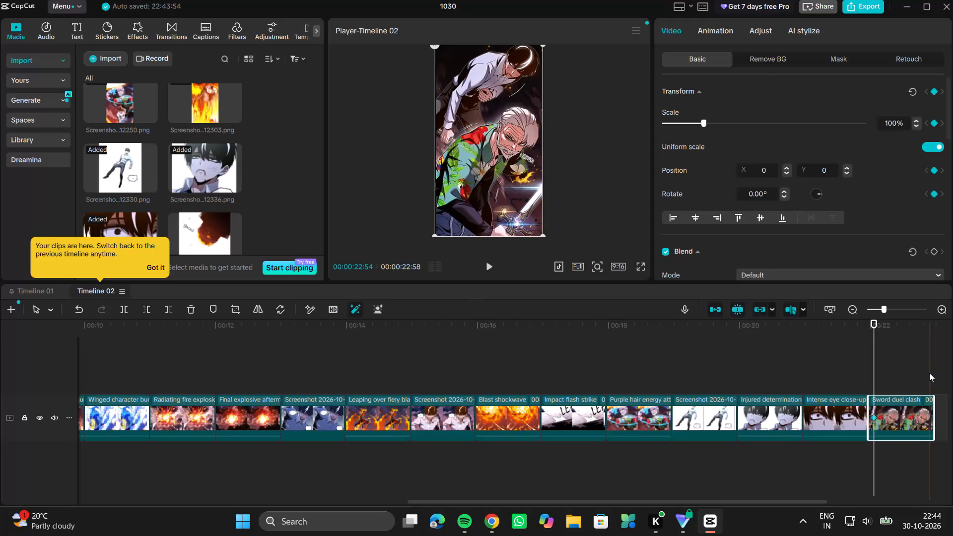
Add an ending transform keyframe to the Sword duel clash clip at 00:00:22:54, with the scale at 110%.
click(929, 373)
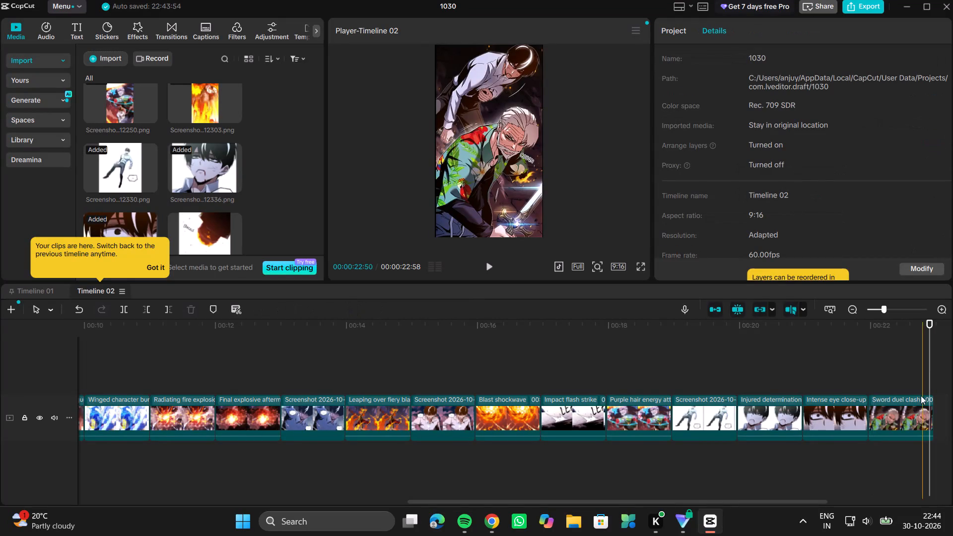
click(920, 409)
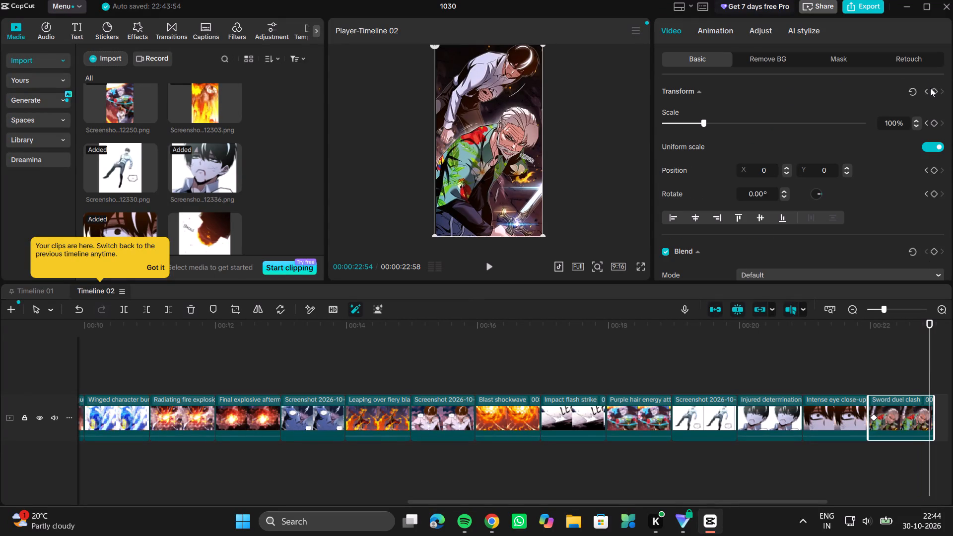
click(934, 92)
click(471, 143)
drag(706, 128, 723, 127)
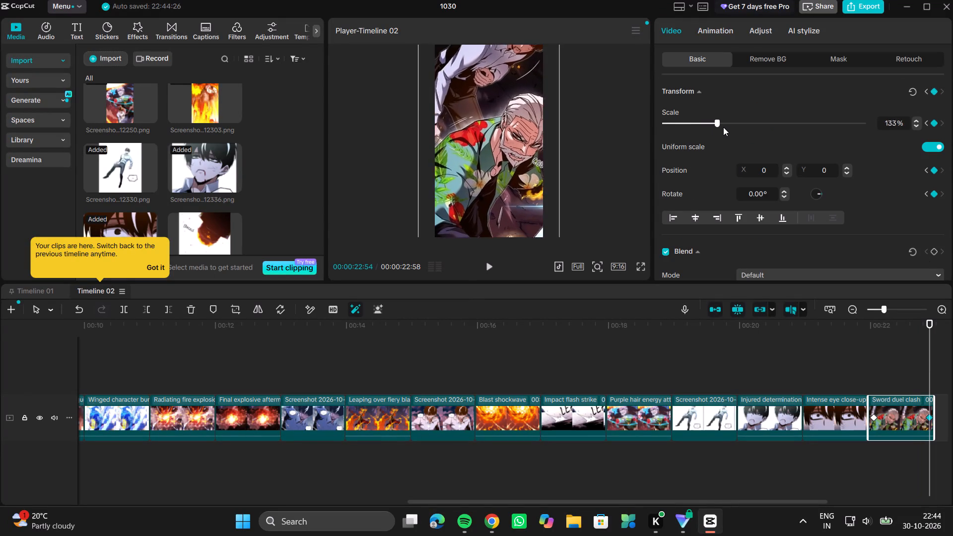
drag(723, 127, 688, 133)
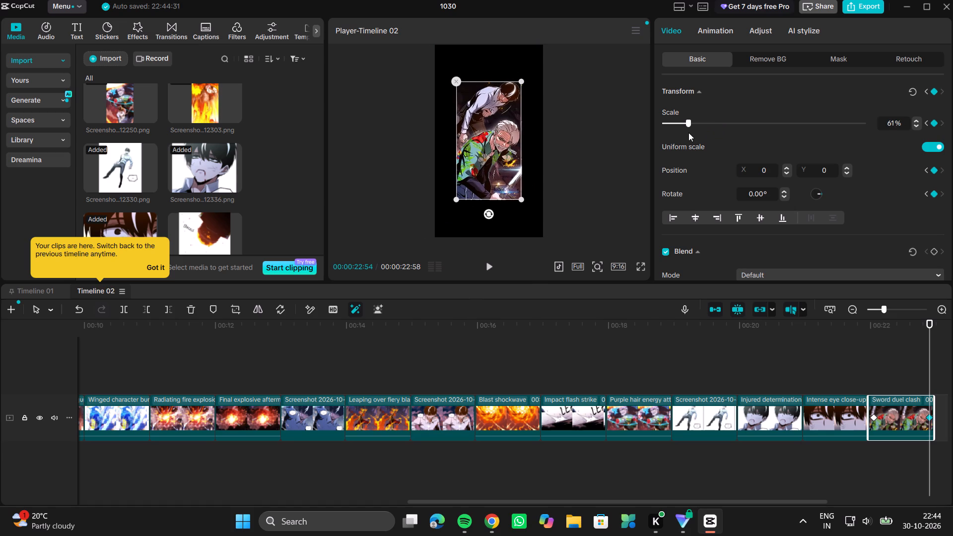
drag(689, 128, 708, 126)
drag(471, 139, 472, 142)
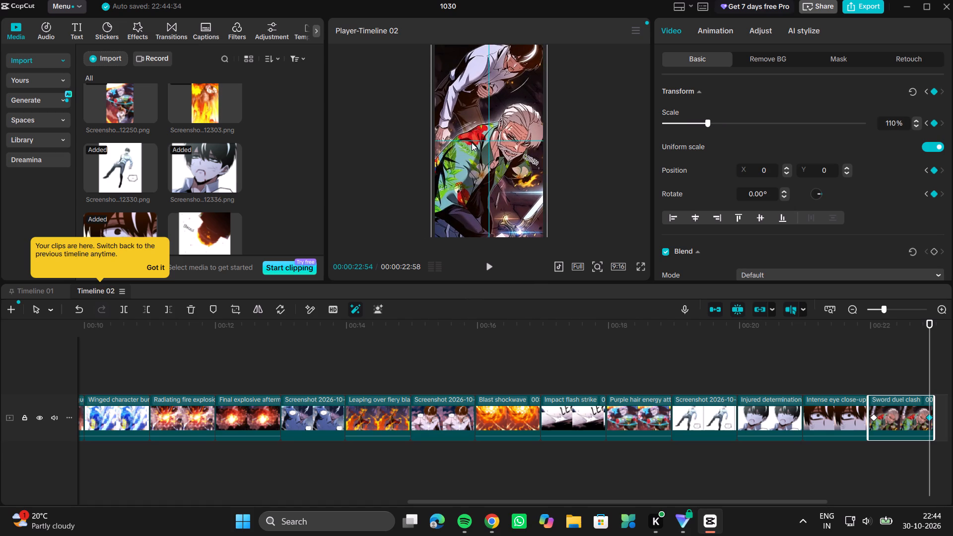
Set the Sword duel clash clip's ending keyframe at 00:00:22:54 to position Y -188 and scale 123%.
drag(472, 142, 474, 148)
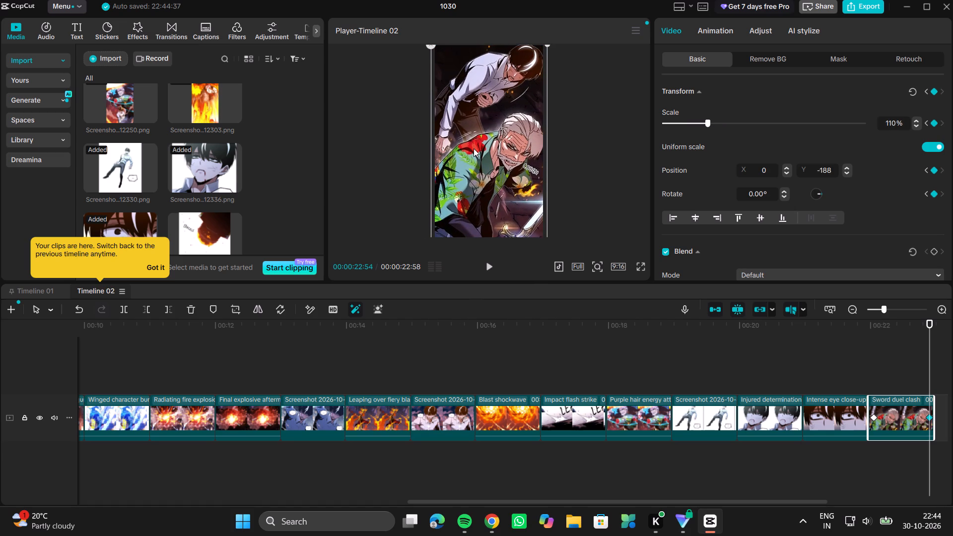
drag(705, 120, 712, 122)
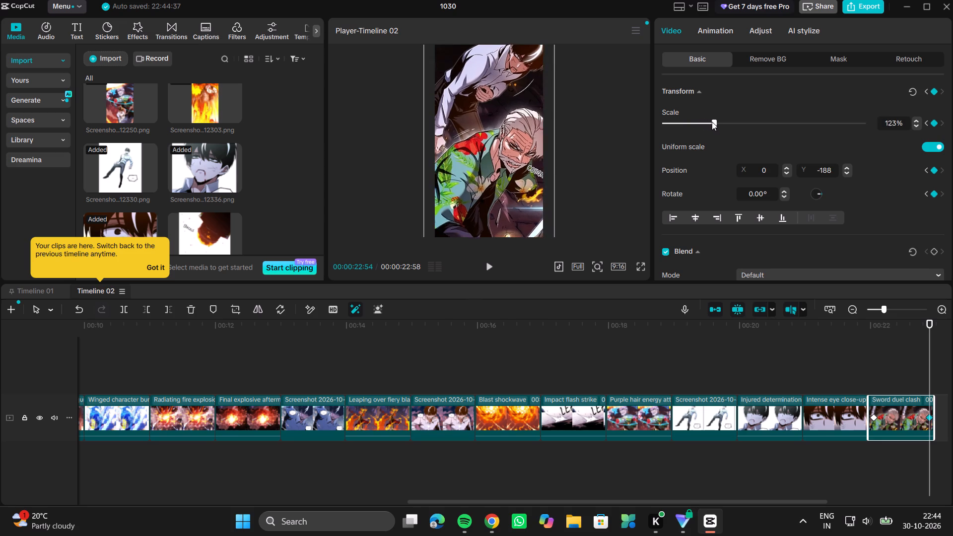
drag(712, 122, 712, 122)
Play back the final clips from 00:00:19:09 to check their motion.
click(684, 364)
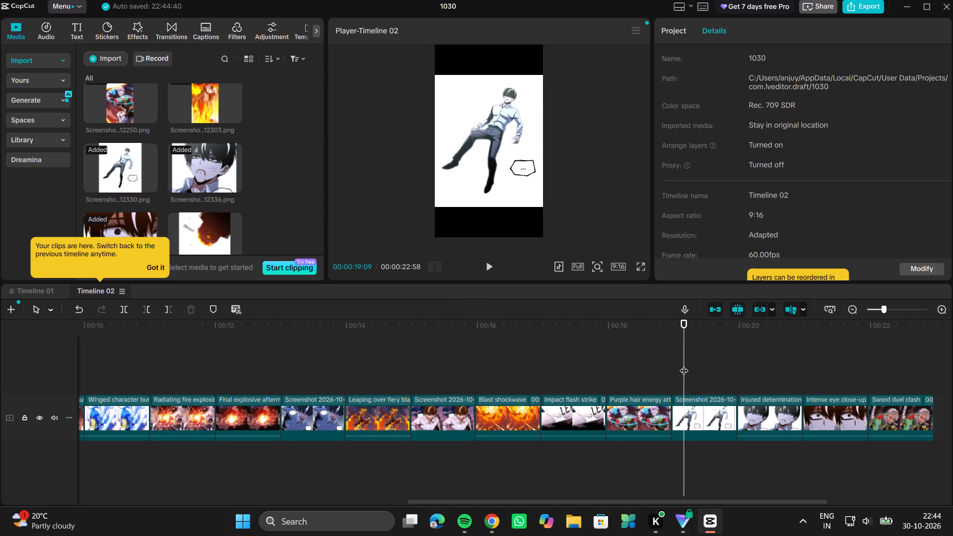
click(487, 264)
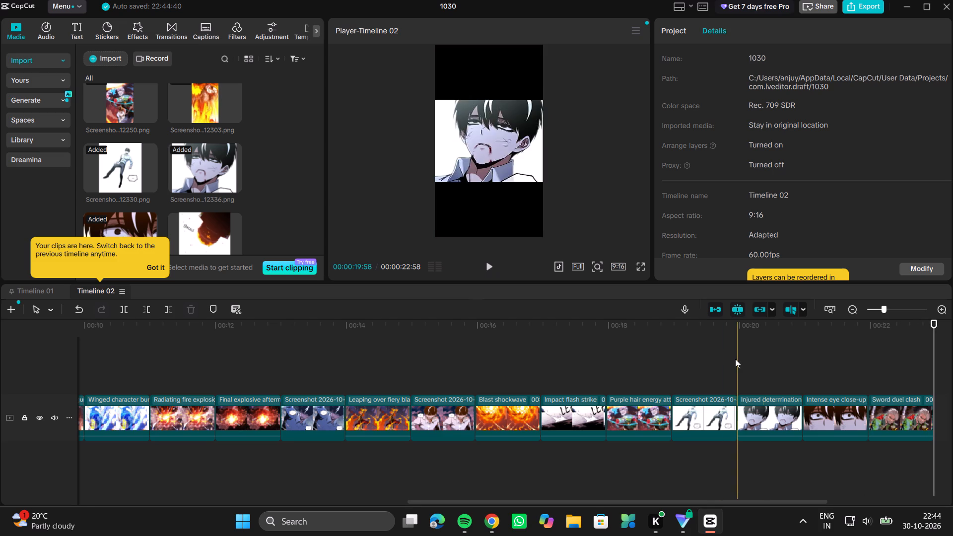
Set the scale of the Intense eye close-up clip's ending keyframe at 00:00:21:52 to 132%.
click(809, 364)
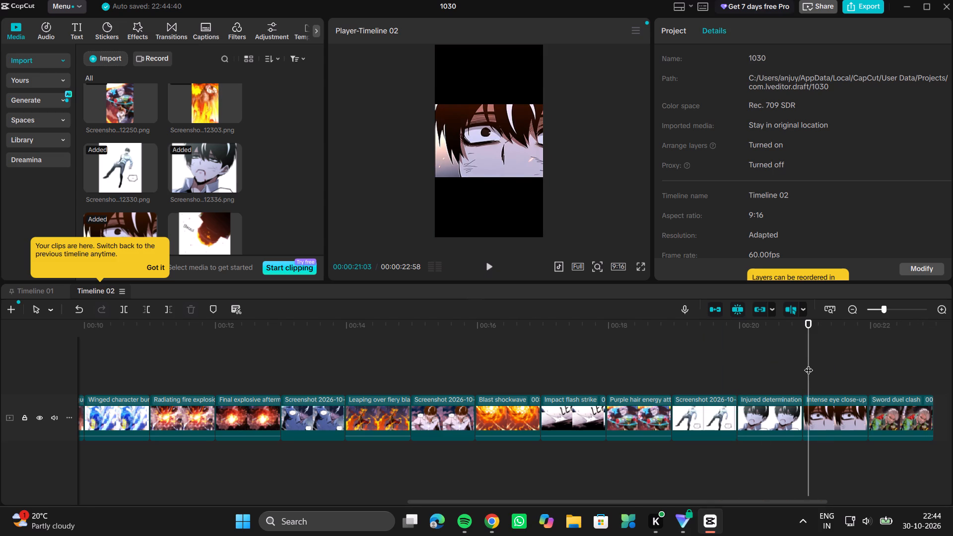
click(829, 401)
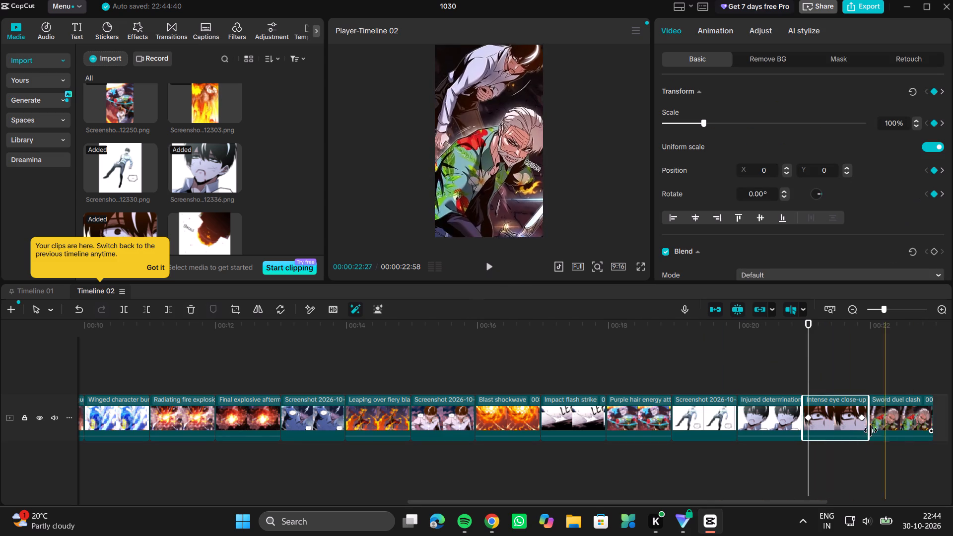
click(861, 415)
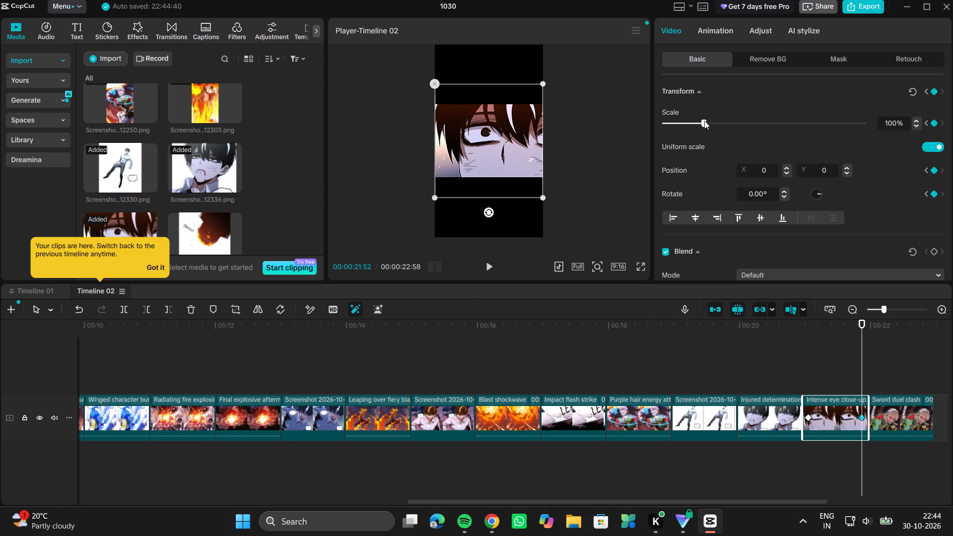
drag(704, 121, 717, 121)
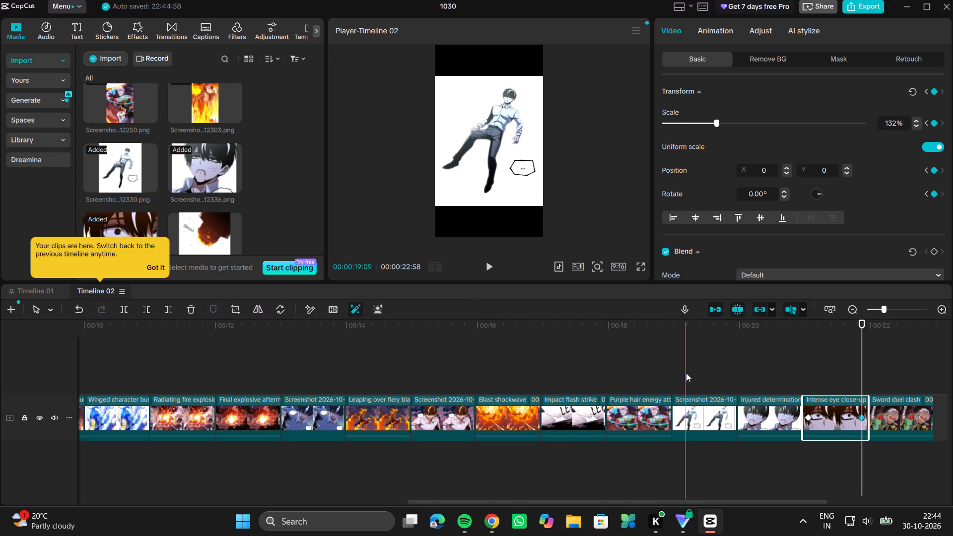
Play back the timeline from 00:00:18:58 to review the falling-man and Injured determination zooms.
click(668, 365)
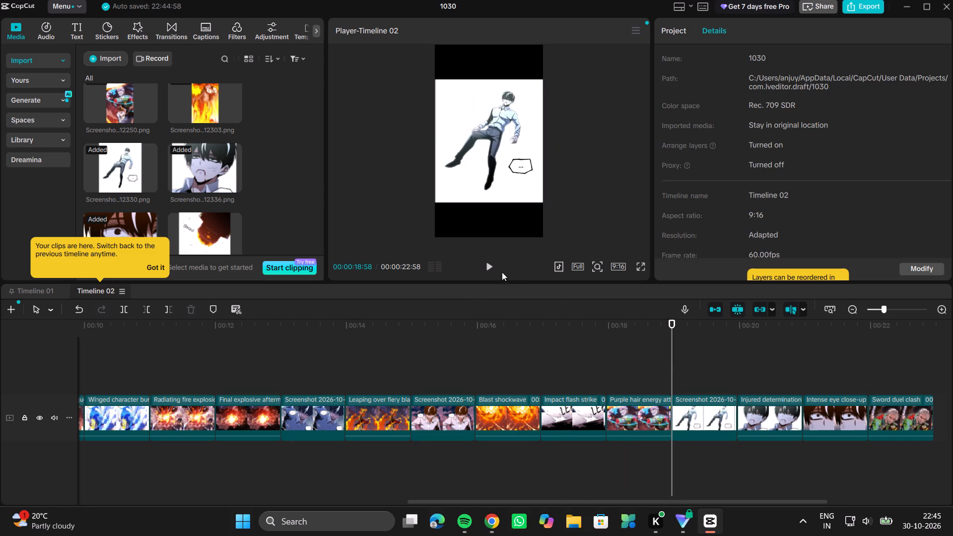
click(486, 270)
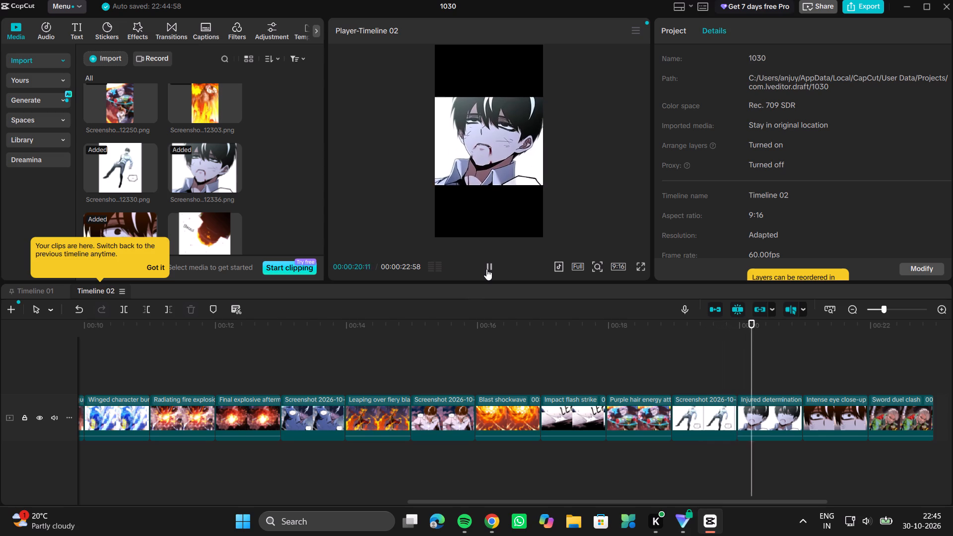
click(486, 269)
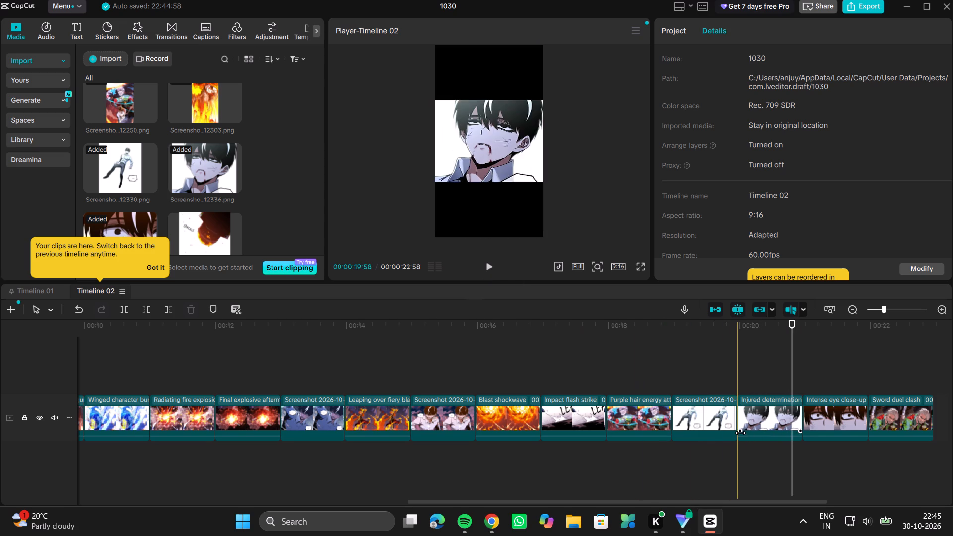
Set the scale of the ending keyframe at 00:00:19:52 on the falling-man screenshot clip to 122%.
click(722, 412)
click(731, 416)
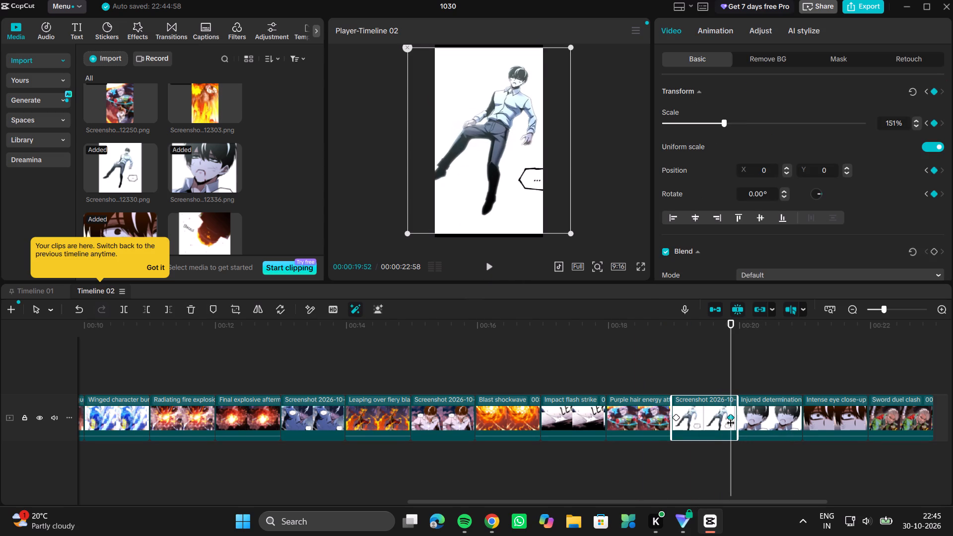
drag(719, 119, 714, 121)
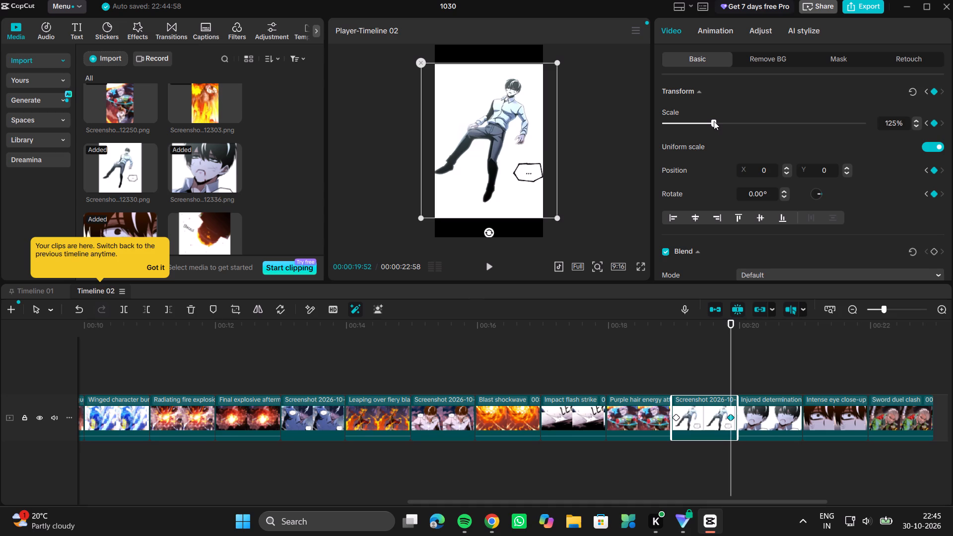
drag(714, 121, 713, 122)
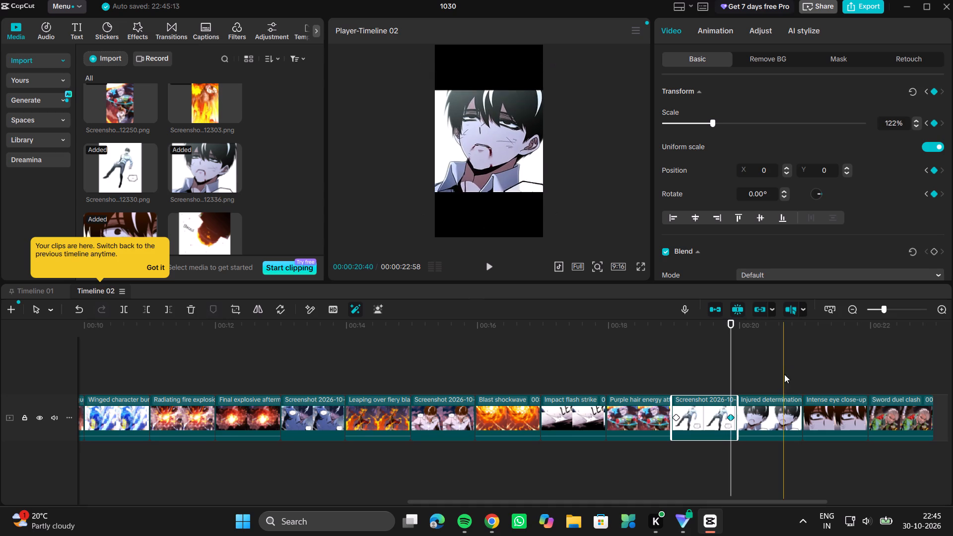
Set the scale of the Injured determination clip's ending keyframe at 00:00:20:53 to 123%.
click(793, 416)
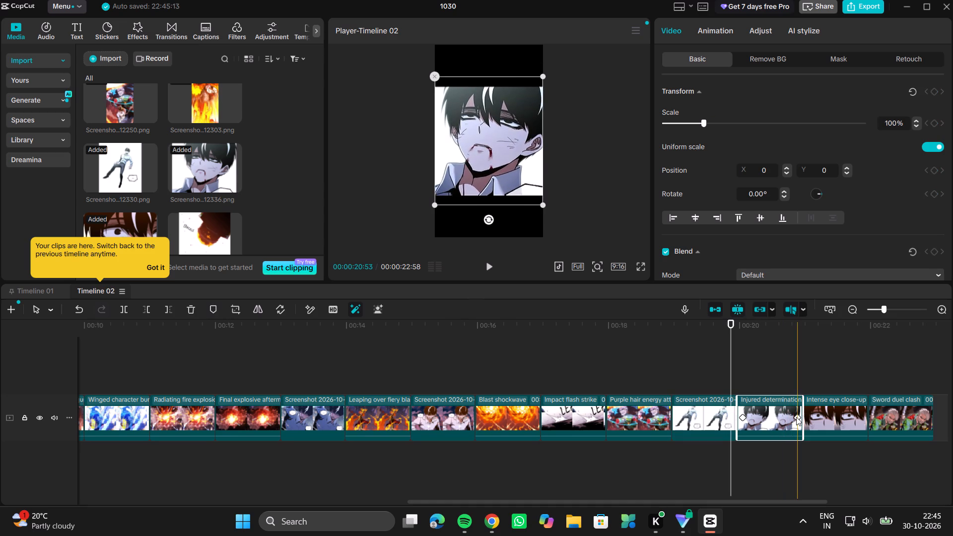
click(796, 417)
click(717, 122)
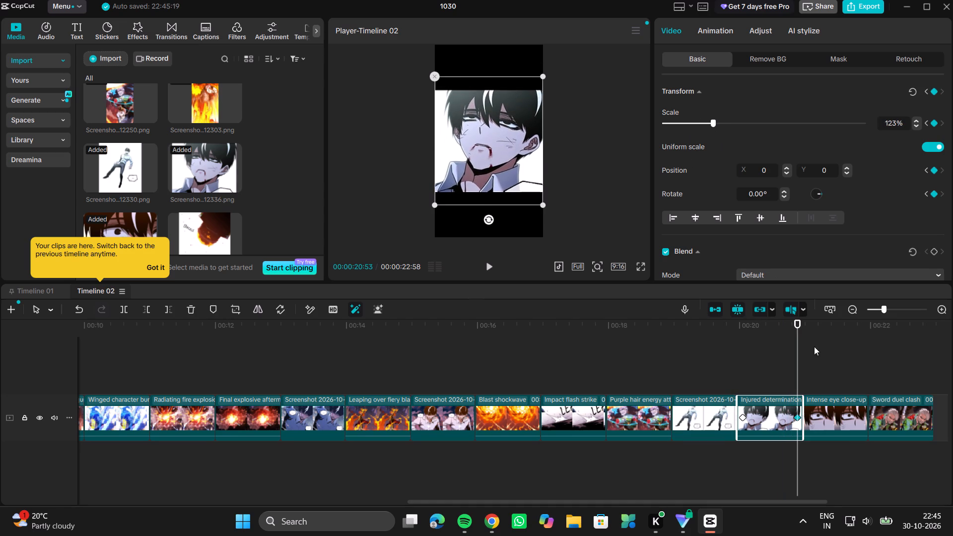
Set the scale of the Intense eye close-up clip's ending keyframe at 00:00:21:52 to 122%.
click(861, 420)
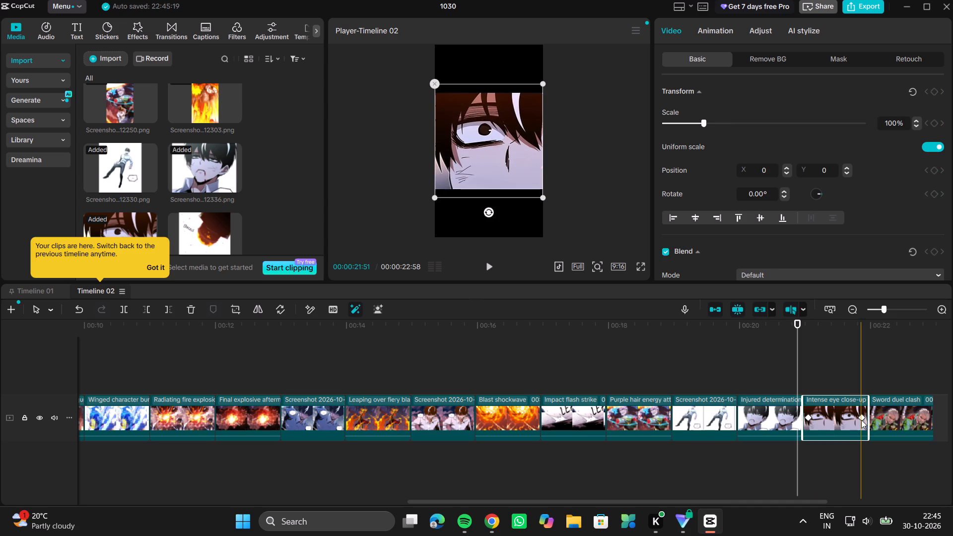
click(863, 415)
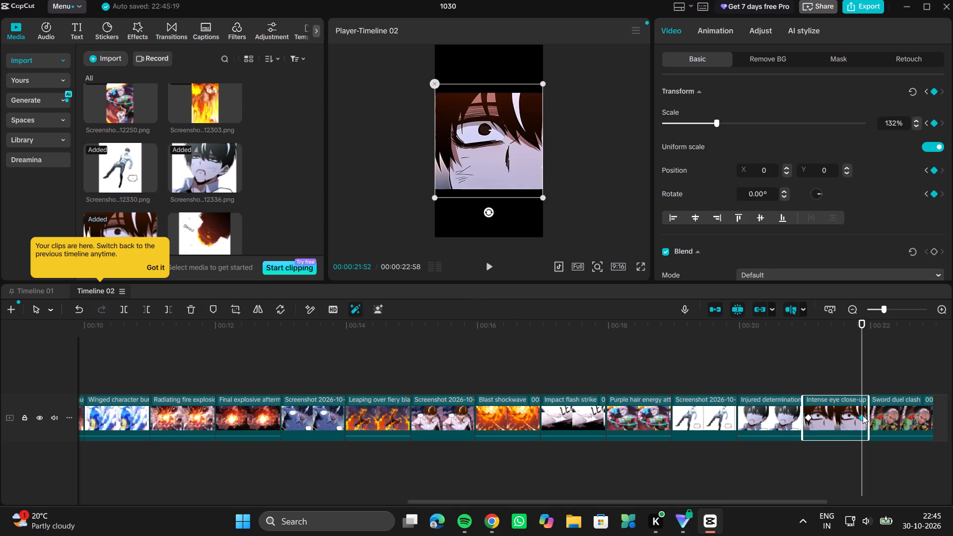
click(719, 121)
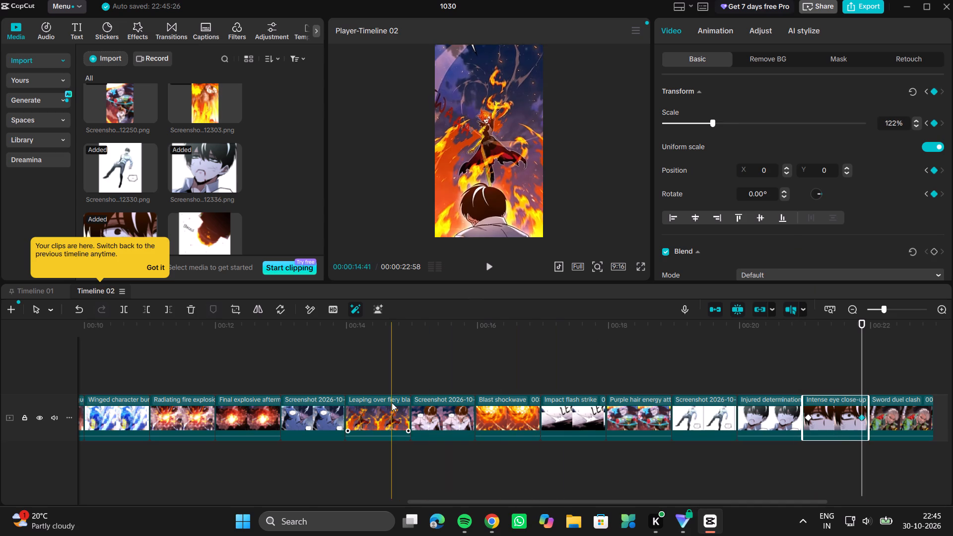
Move the playhead back to the start of the timeline at 00:00:00:00.
scroll(392, 402, right, 9)
click(108, 366)
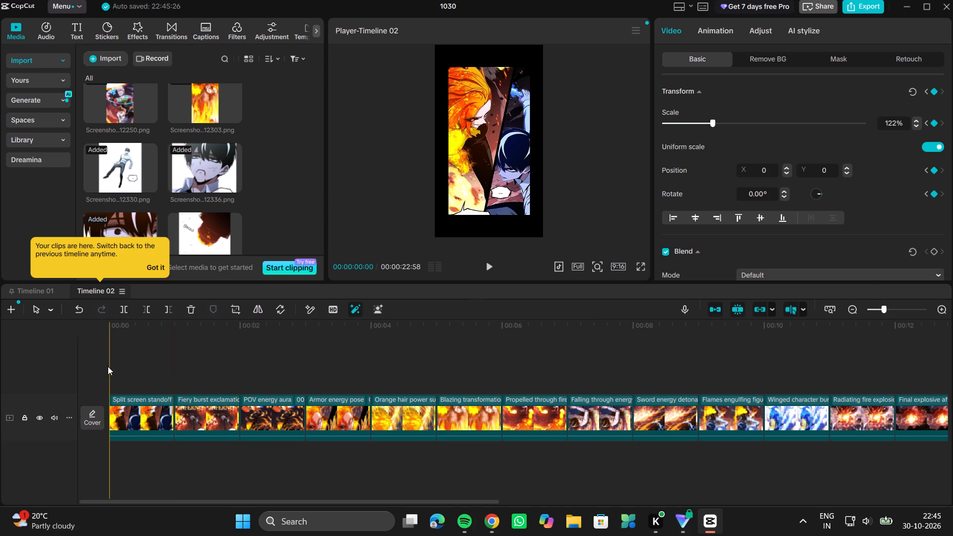
click(111, 369)
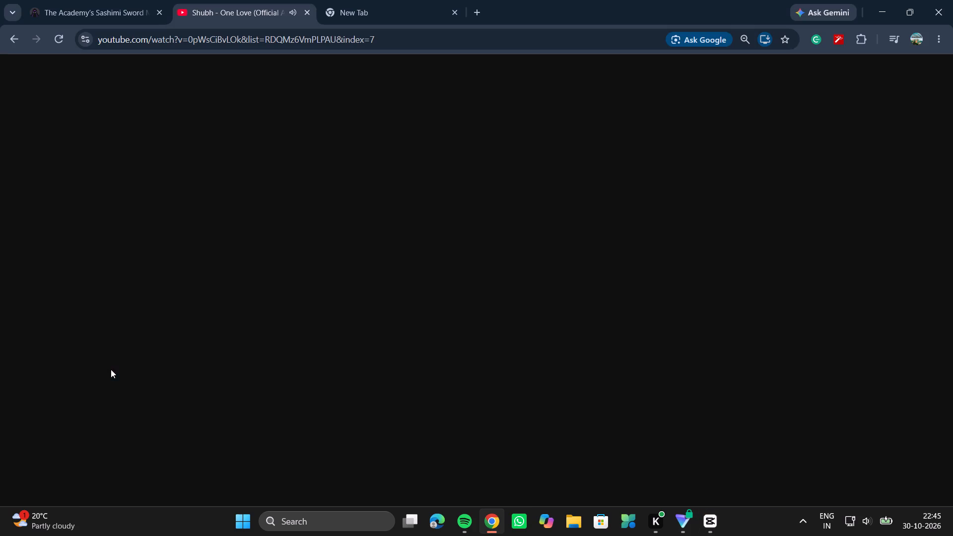
Pause the YouTube song in Chrome, switch to Spotify and play MONTAGEM ZORA (Slowed) from Liked Songs.
key(space)
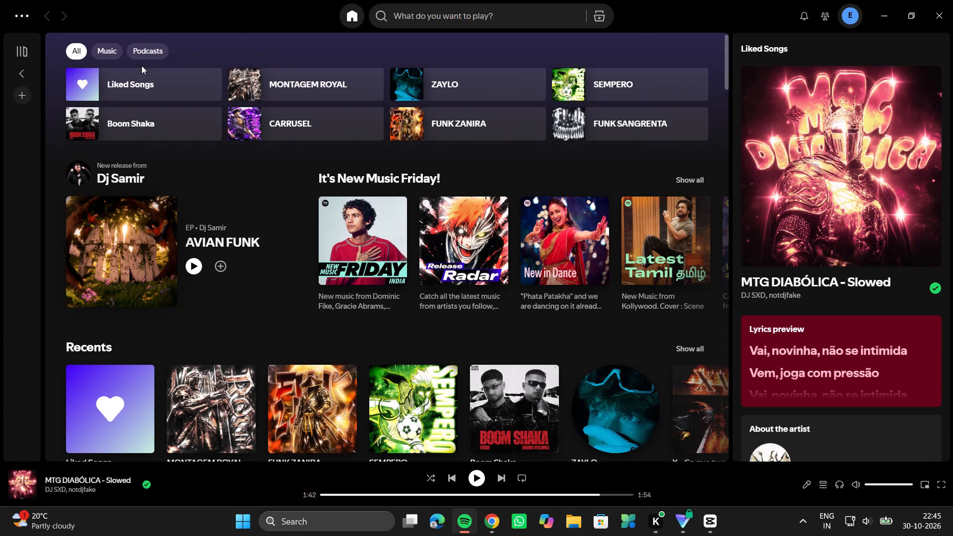
click(141, 88)
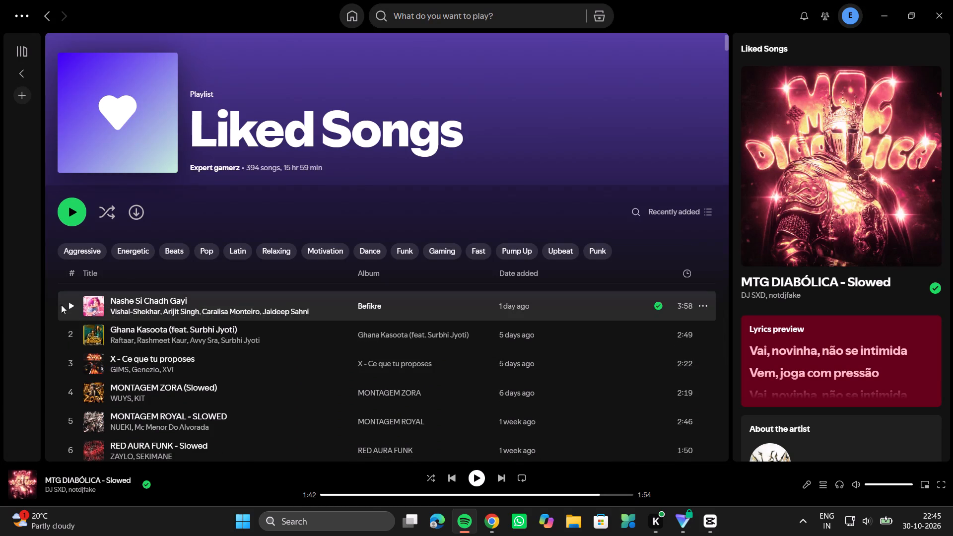
scroll(72, 359, down, 1)
click(72, 359)
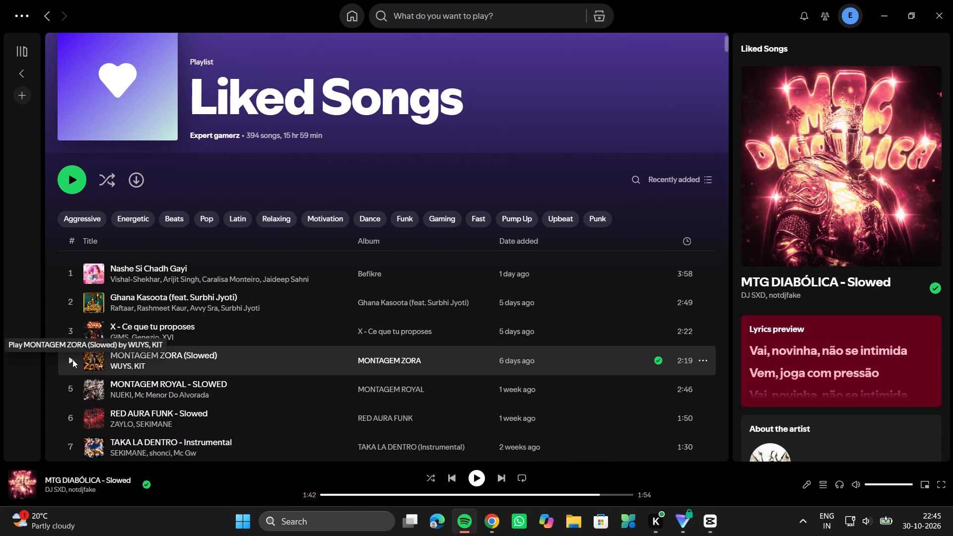
scroll(72, 359, down, 5)
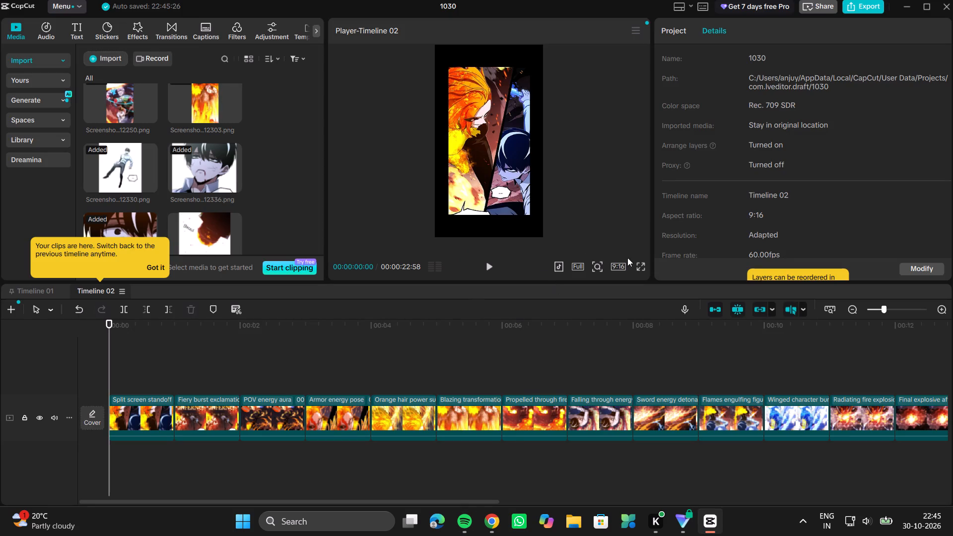
Play the whole video in CapCut's full-screen preview from start to end, and return to the editor.
click(637, 267)
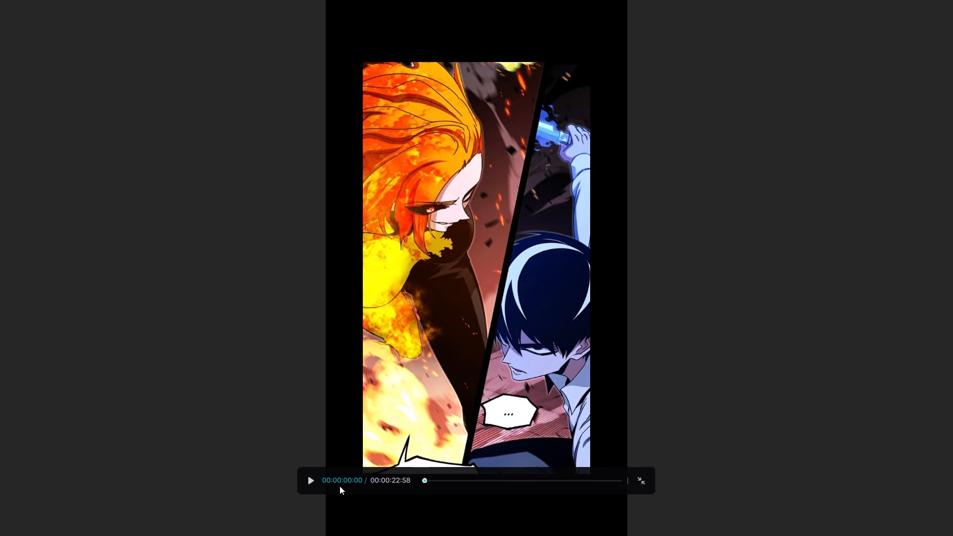
click(312, 479)
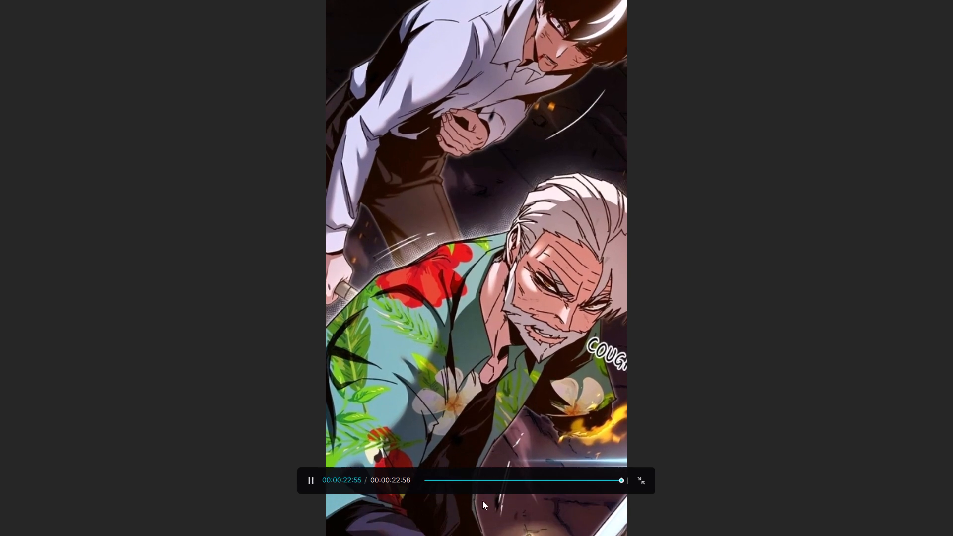
click(642, 476)
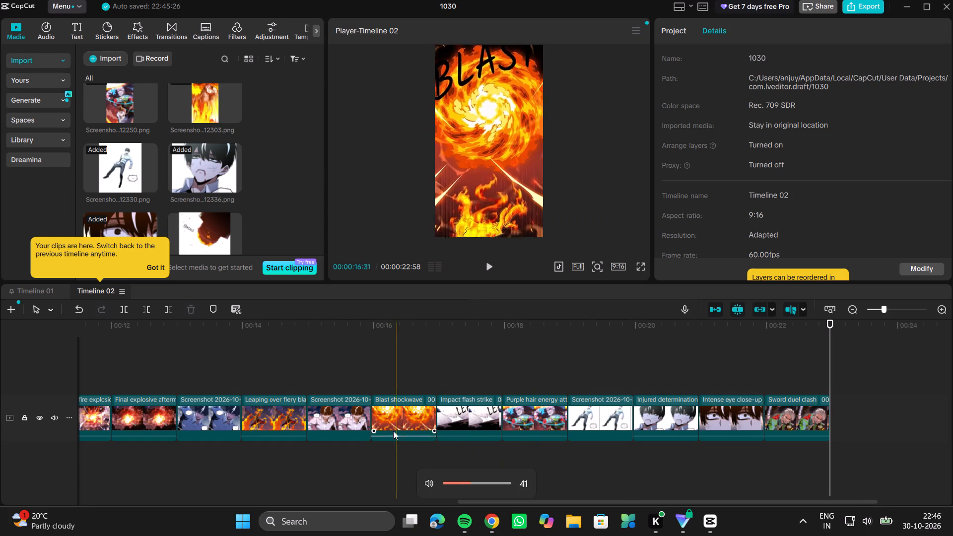
Set the ending keyframe at 00:00:08:55 on the Sword energy clip to scale 119%, position X -171 and Y 80.
scroll(241, 418, right, 5)
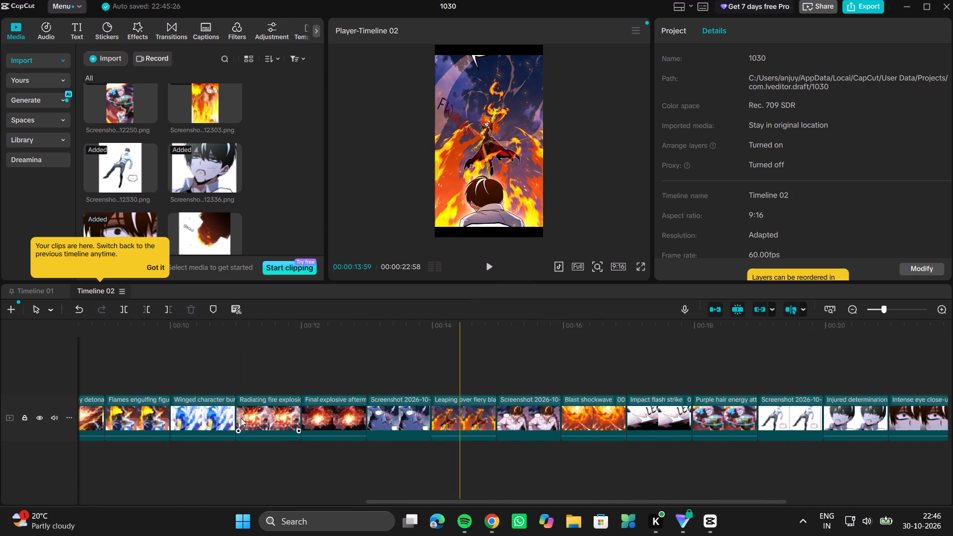
scroll(241, 418, right, 2)
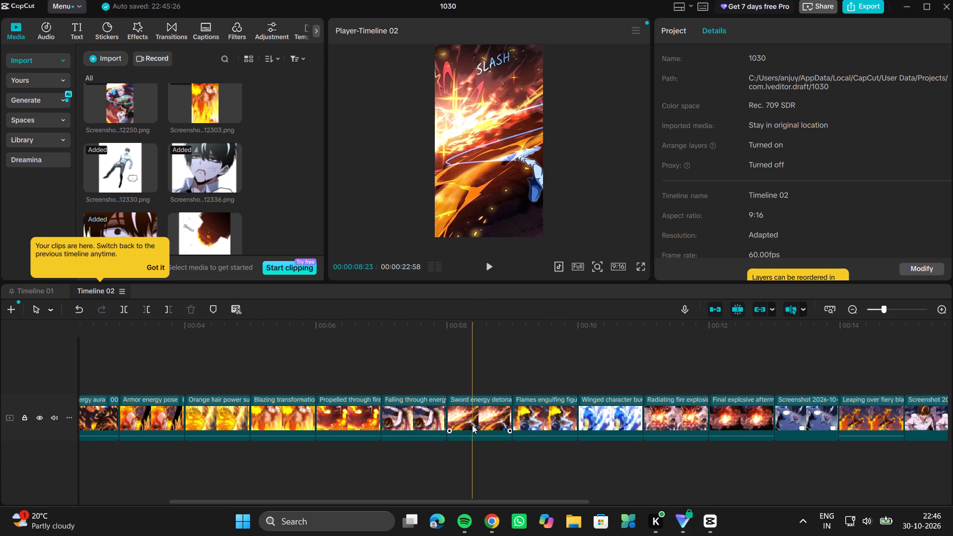
click(503, 429)
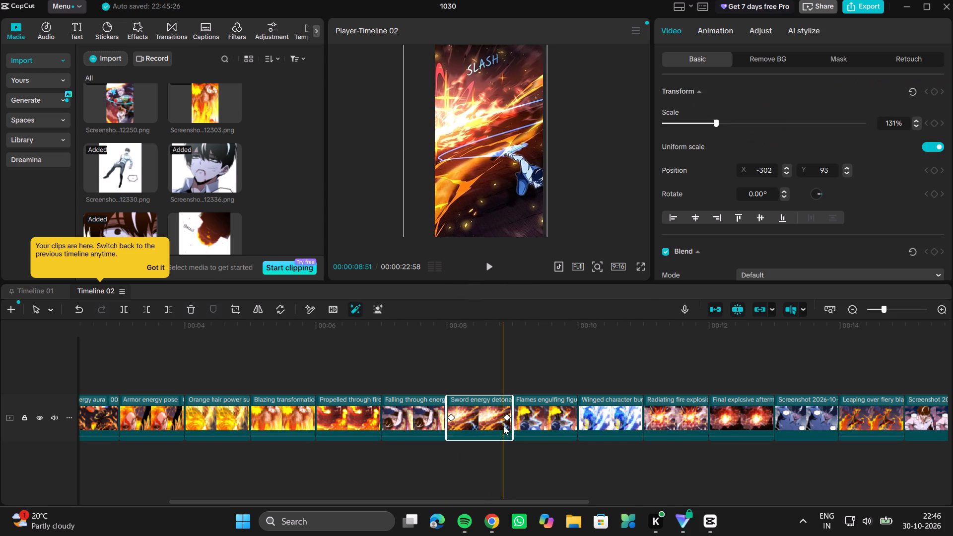
click(507, 415)
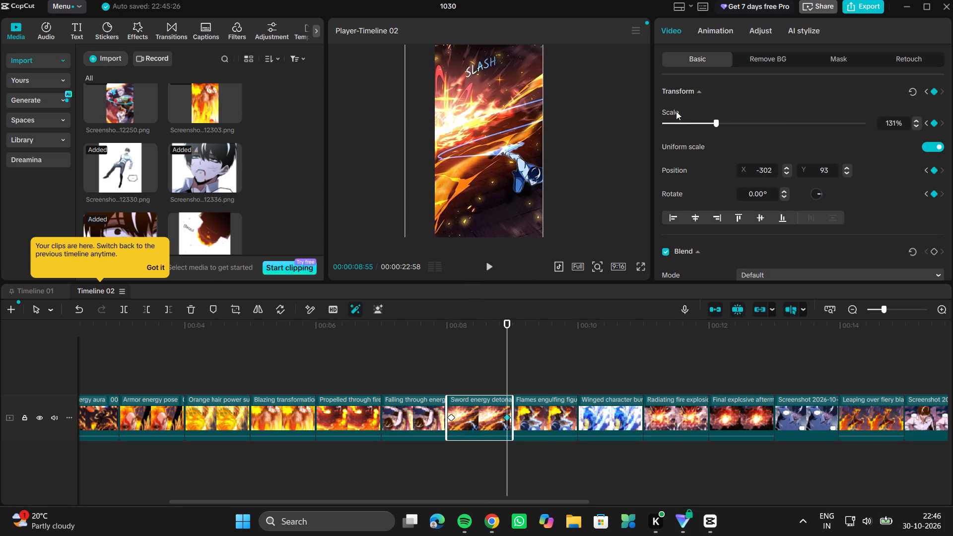
click(709, 128)
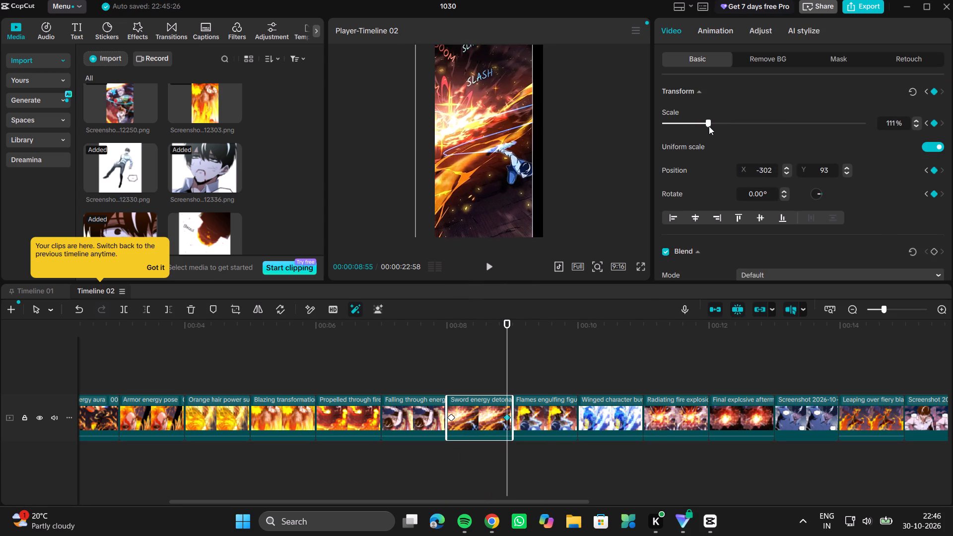
drag(478, 184, 483, 185)
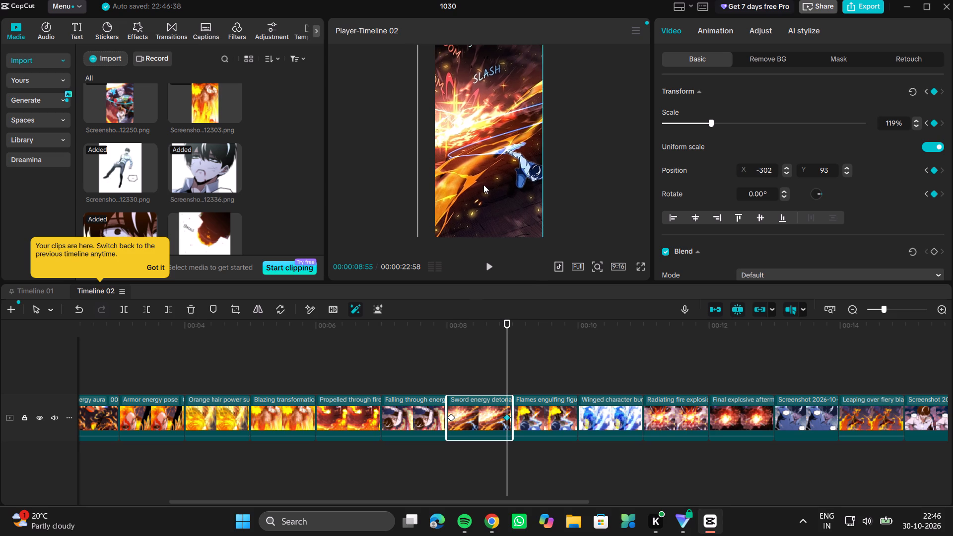
drag(483, 185, 484, 185)
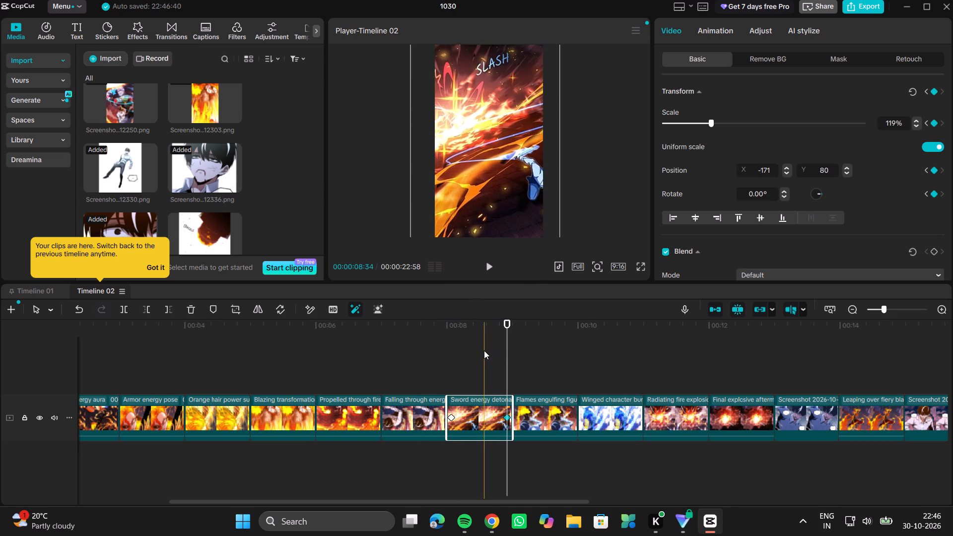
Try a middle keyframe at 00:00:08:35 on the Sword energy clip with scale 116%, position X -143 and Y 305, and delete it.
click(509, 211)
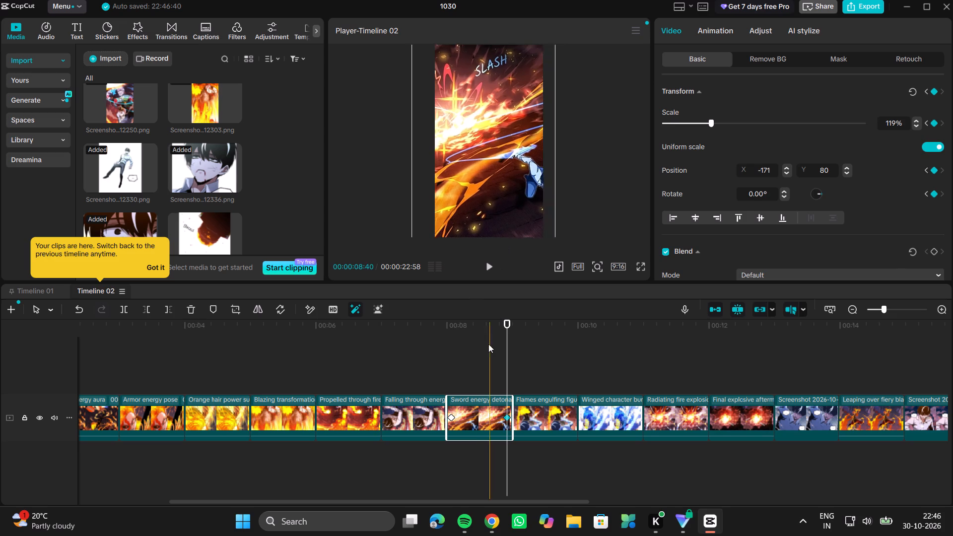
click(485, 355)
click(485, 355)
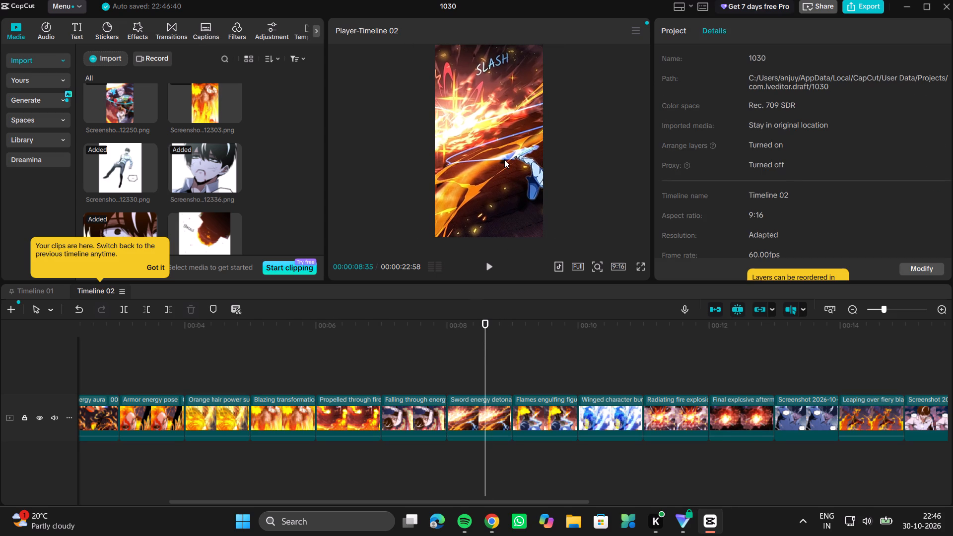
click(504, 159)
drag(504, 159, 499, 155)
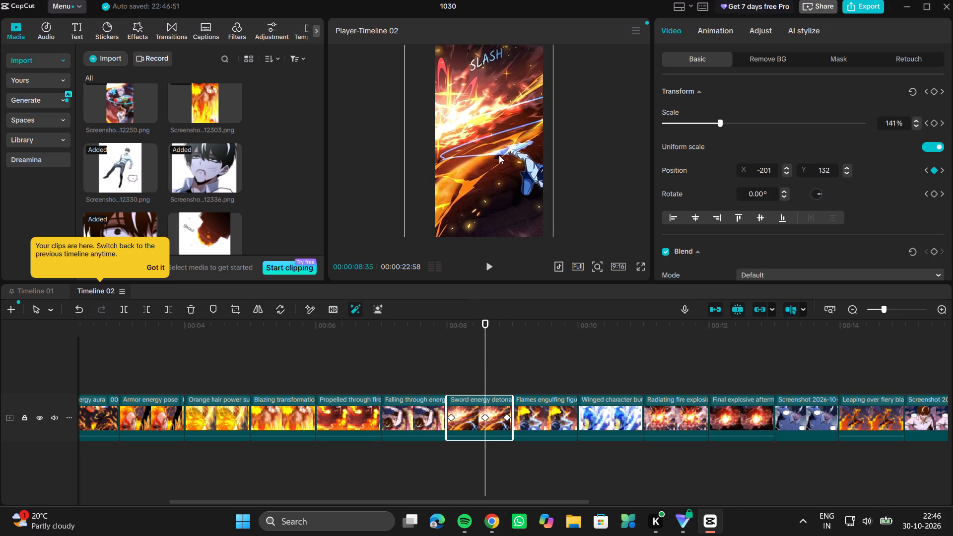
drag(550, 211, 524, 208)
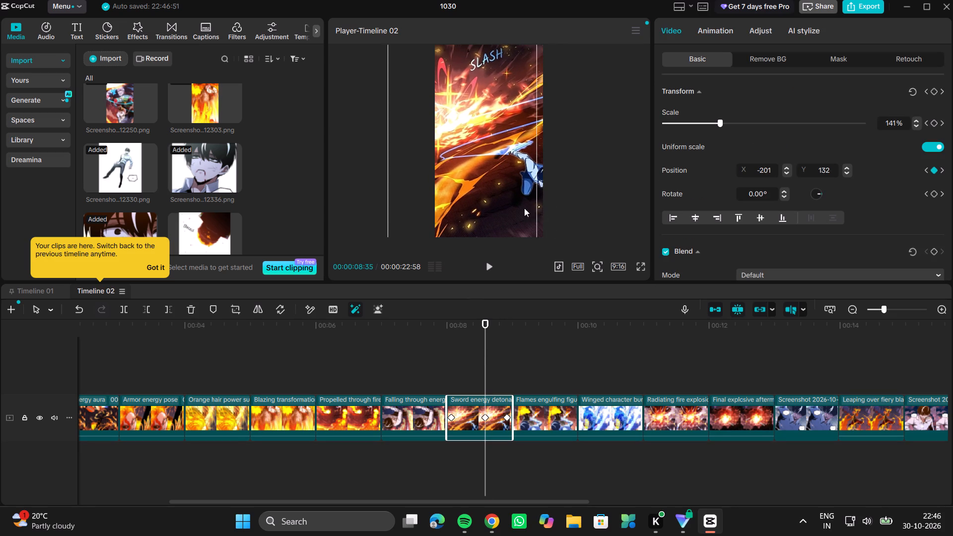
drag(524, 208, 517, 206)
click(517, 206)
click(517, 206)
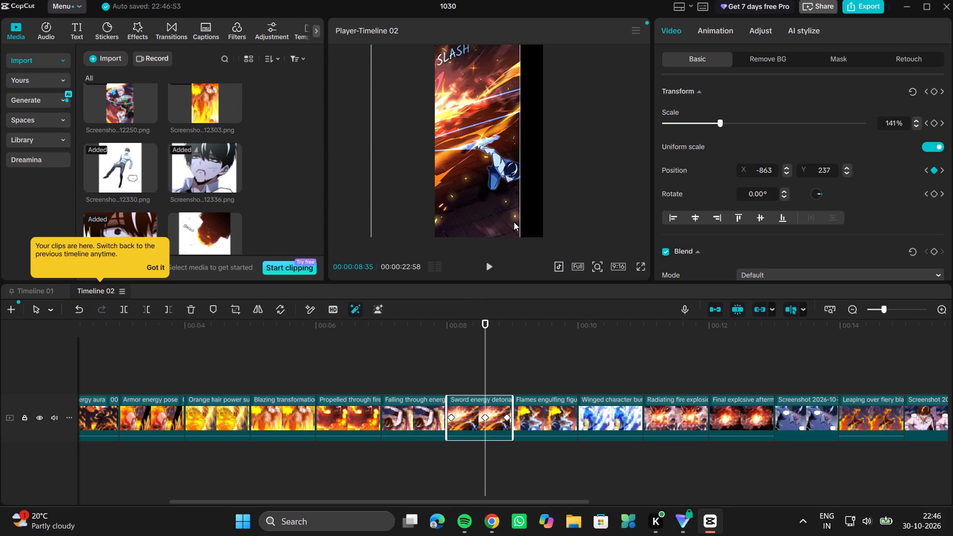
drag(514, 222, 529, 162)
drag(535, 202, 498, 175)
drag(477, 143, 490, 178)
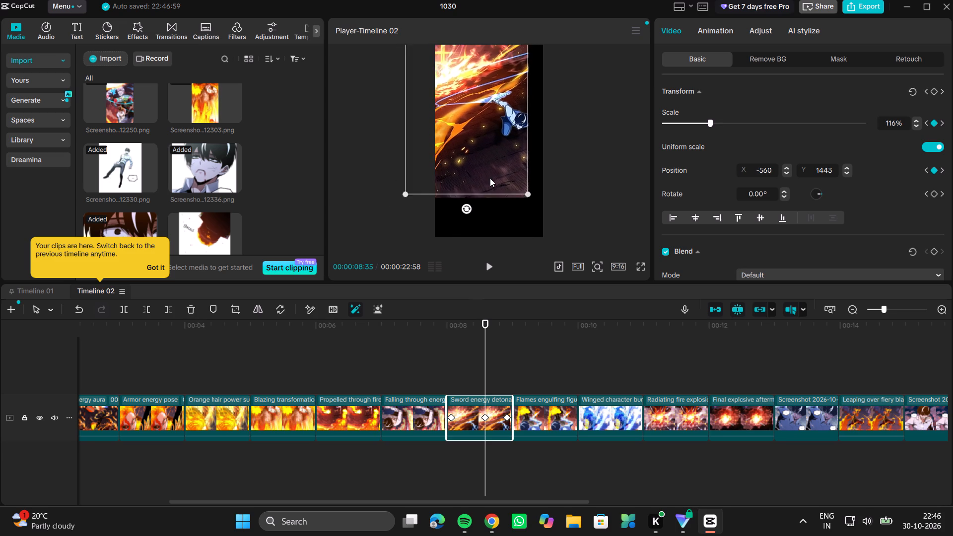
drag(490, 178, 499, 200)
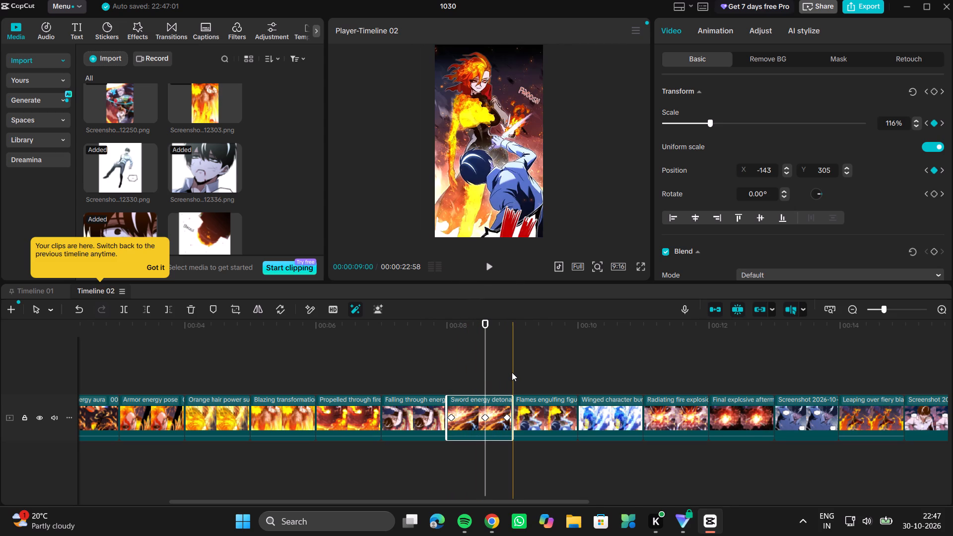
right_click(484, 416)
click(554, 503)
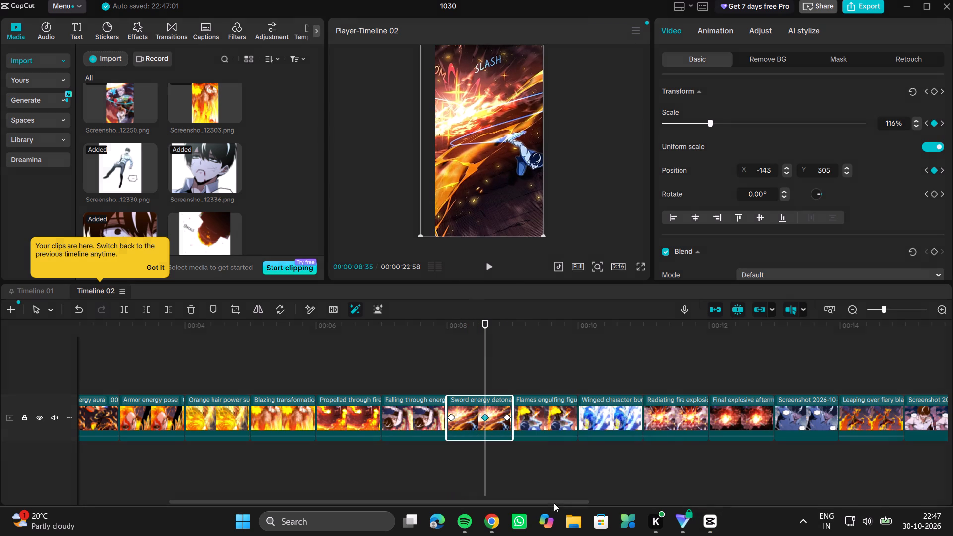
Replace the Sword energy clip's ending keyframe with a new transform keyframe at 00:00:08:55, scaled to 125%.
right_click(507, 416)
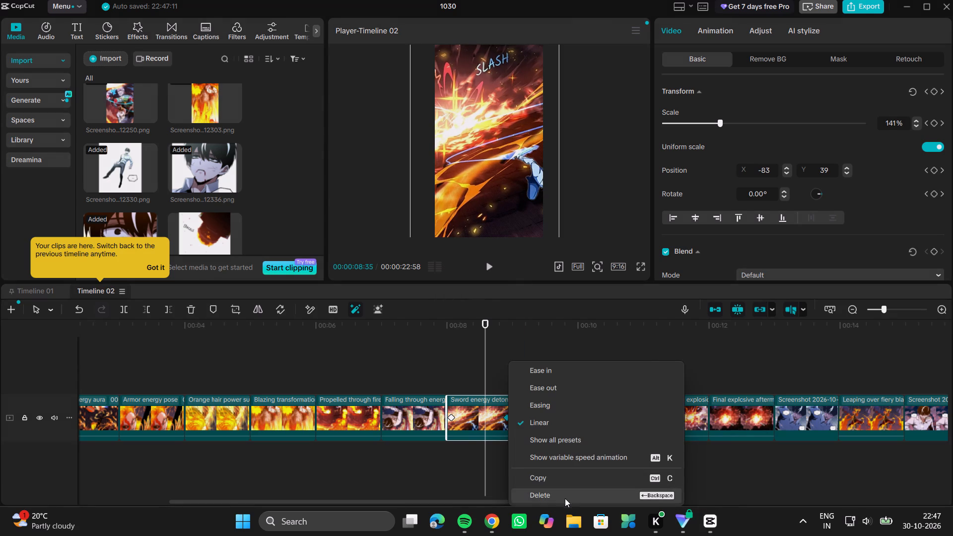
click(563, 495)
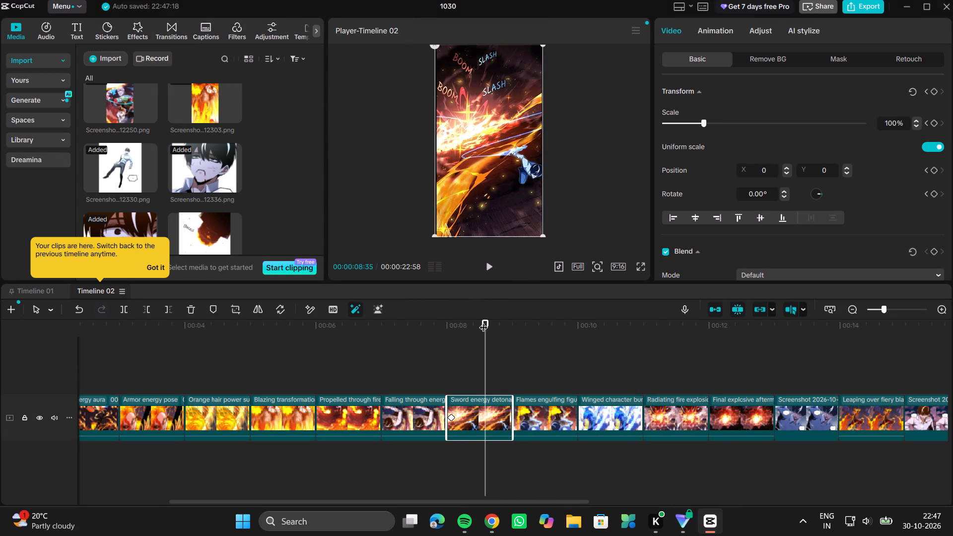
drag(483, 321, 507, 331)
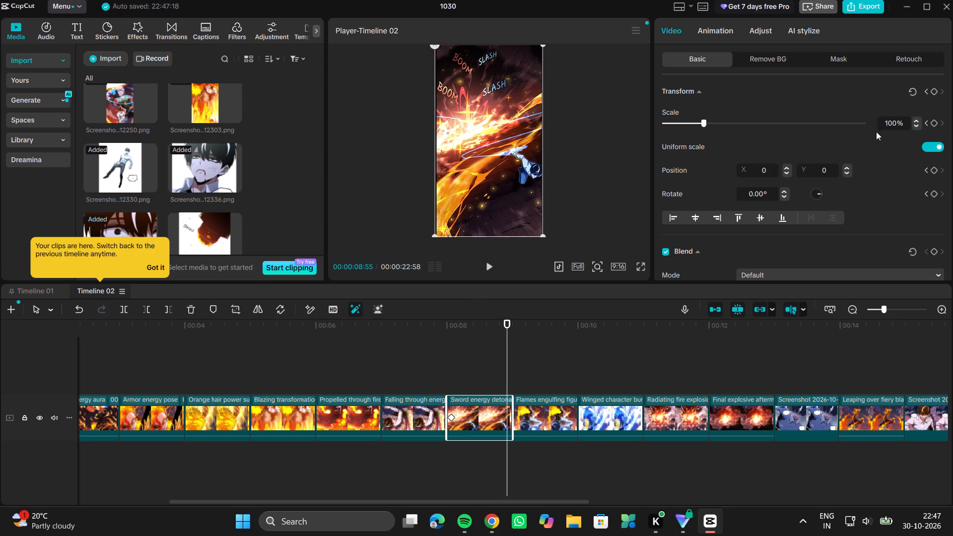
click(934, 91)
drag(703, 128, 713, 126)
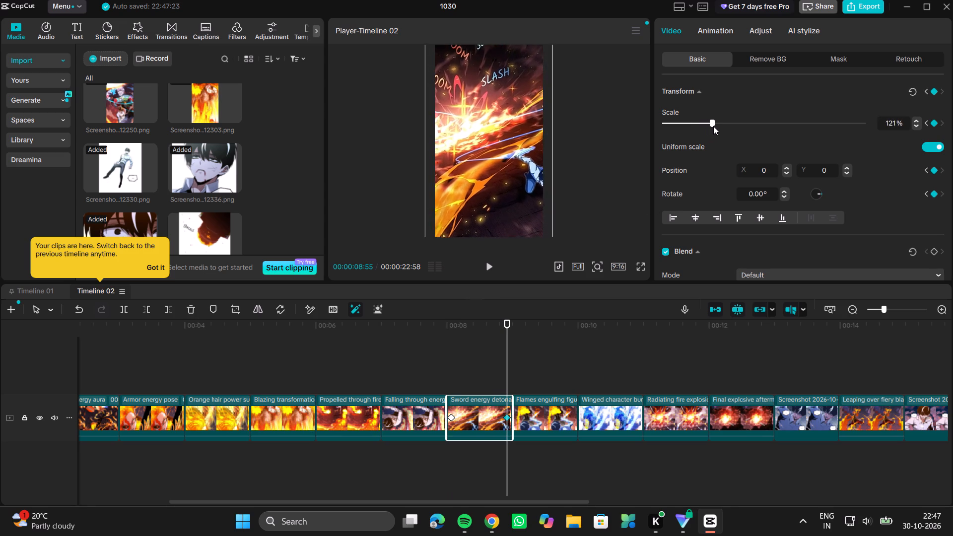
drag(713, 126, 714, 126)
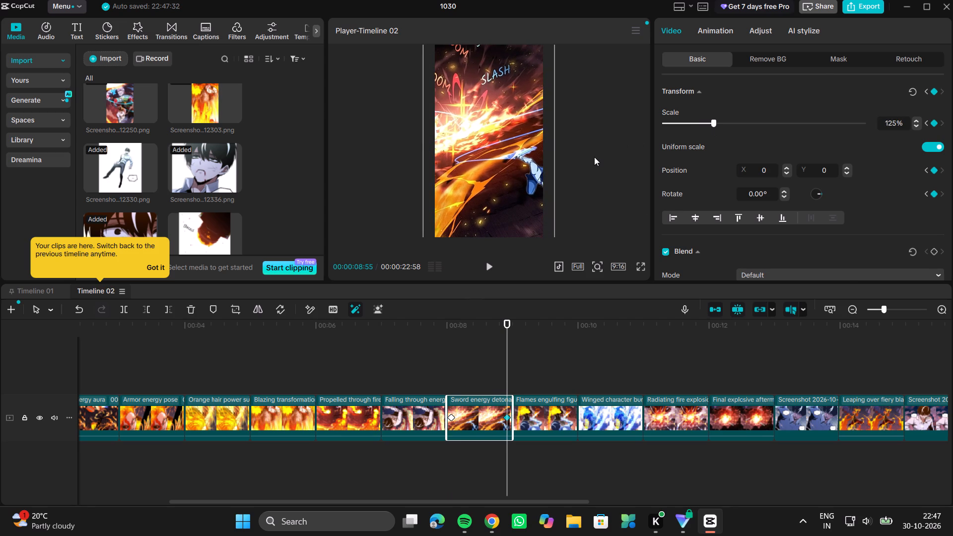
Move the playhead back to the start of the timeline at 00:00:00:00.
click(594, 157)
scroll(301, 442, right, 4)
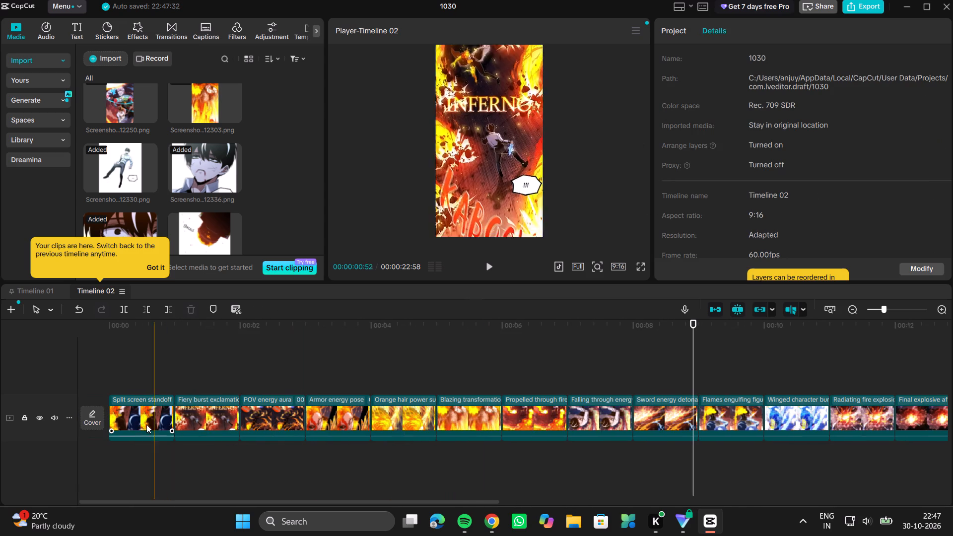
click(171, 420)
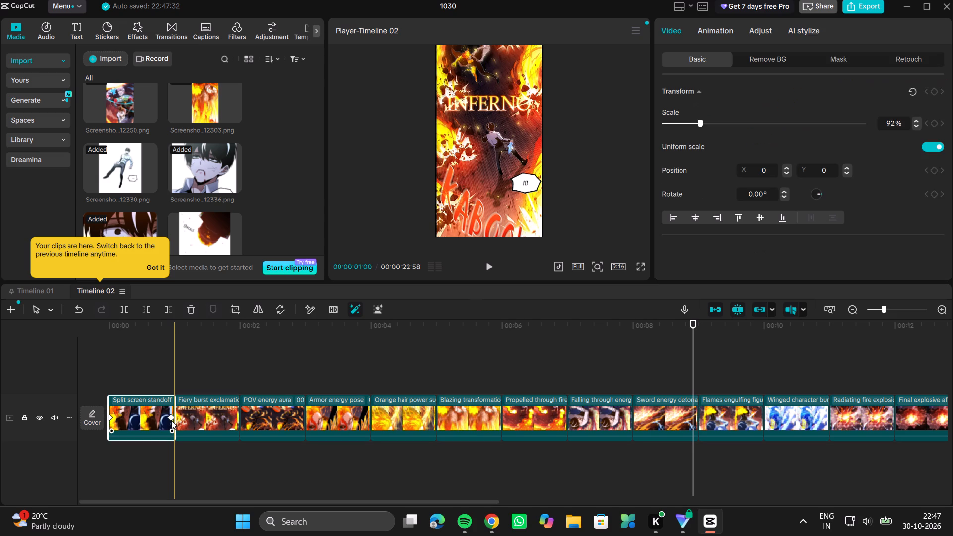
click(105, 368)
click(111, 371)
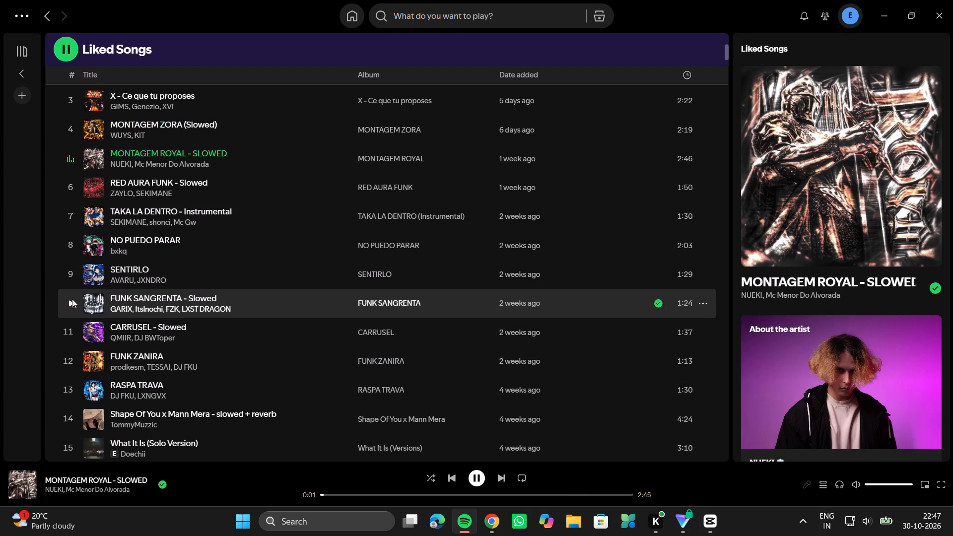
Switch to Spotify and play FUNK SANGRENTA - Slowed from Liked Songs.
click(71, 304)
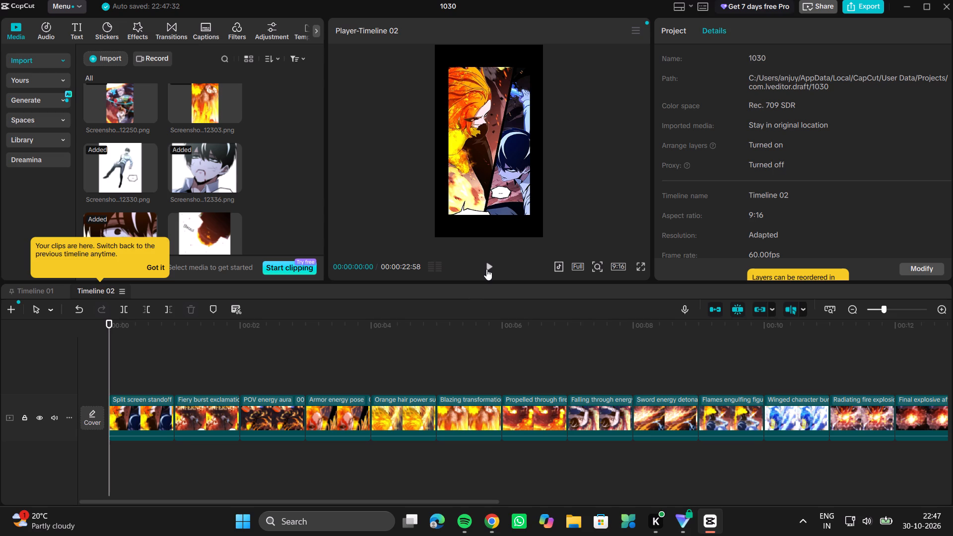
Return to CapCut and play the whole video from start to end in the editor preview.
click(486, 269)
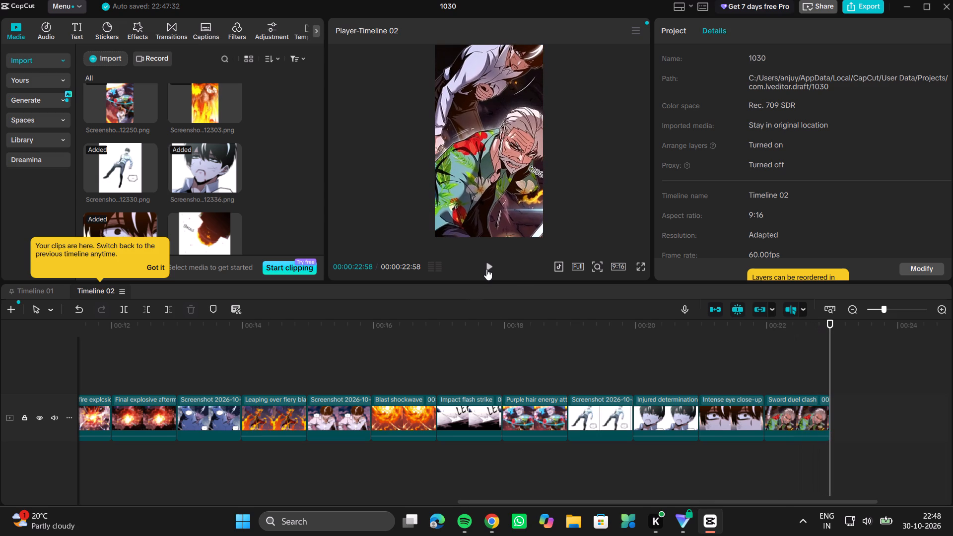
Close the 1030 project and exit CapCut.
click(946, 3)
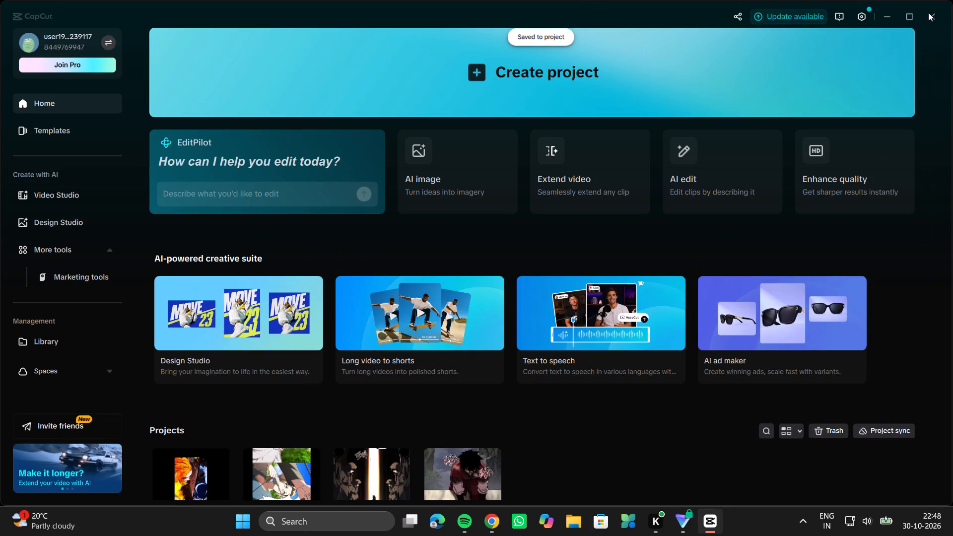
click(929, 13)
Bring up the Proton VPN window and close the app.
click(694, 527)
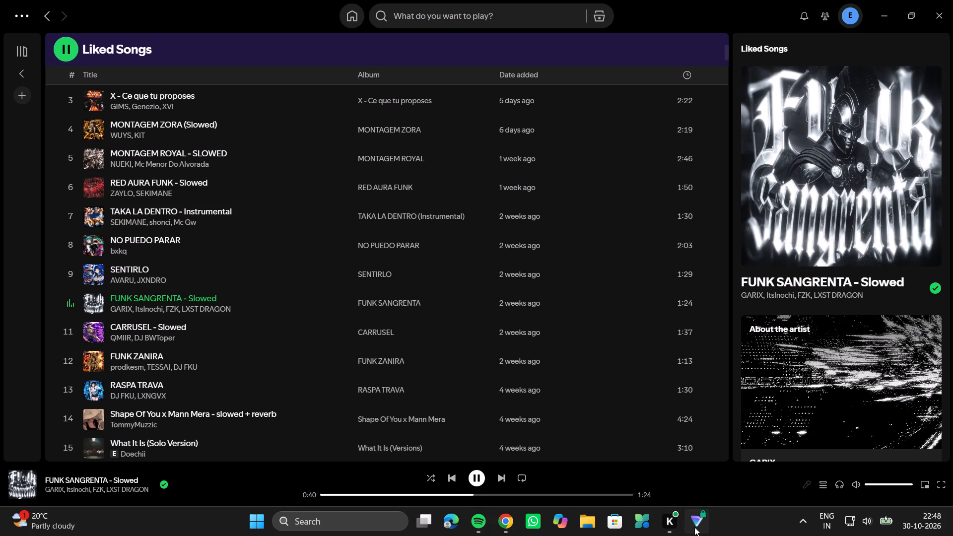
click(771, 61)
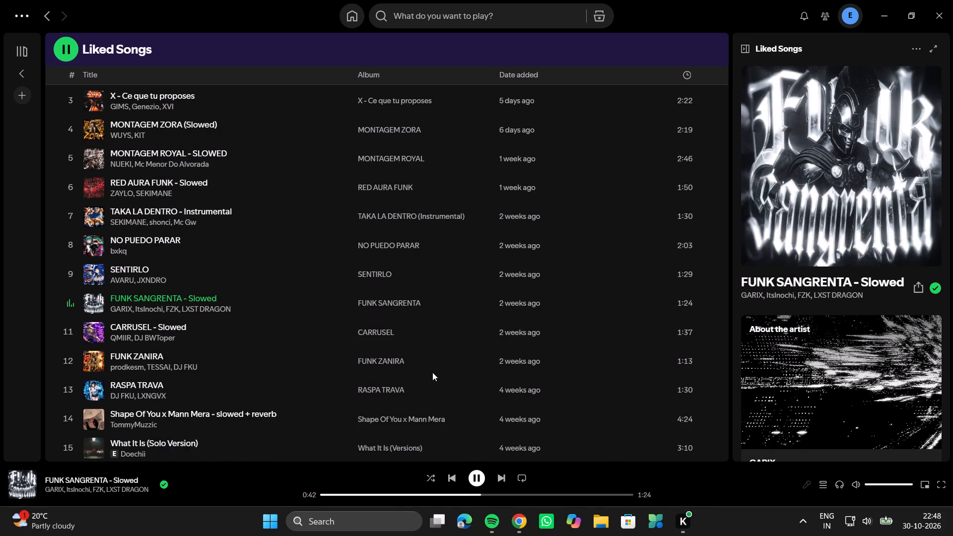
Search the installed apps for "cl", launch Microsoft Clipchamp and maximize its window.
click(272, 535)
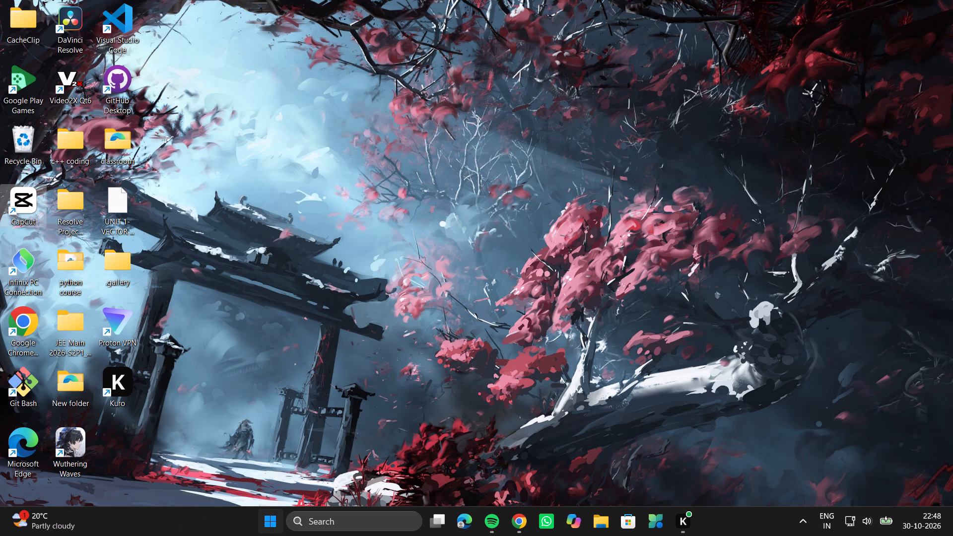
text(cl)
key(Return)
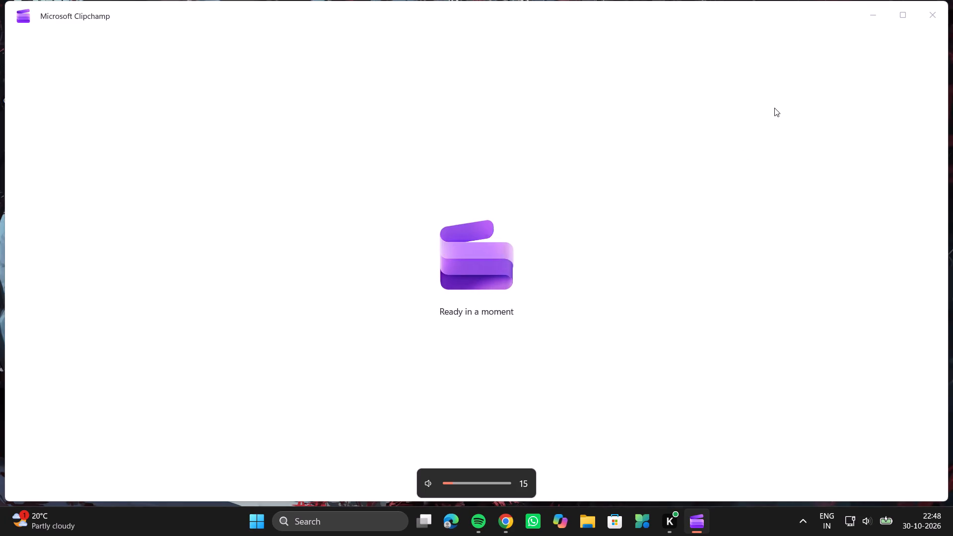
click(897, 25)
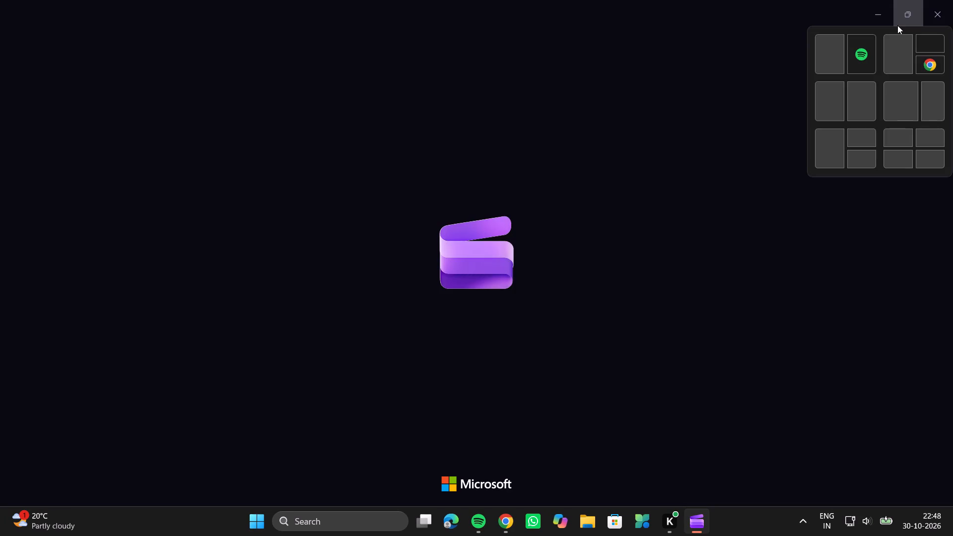